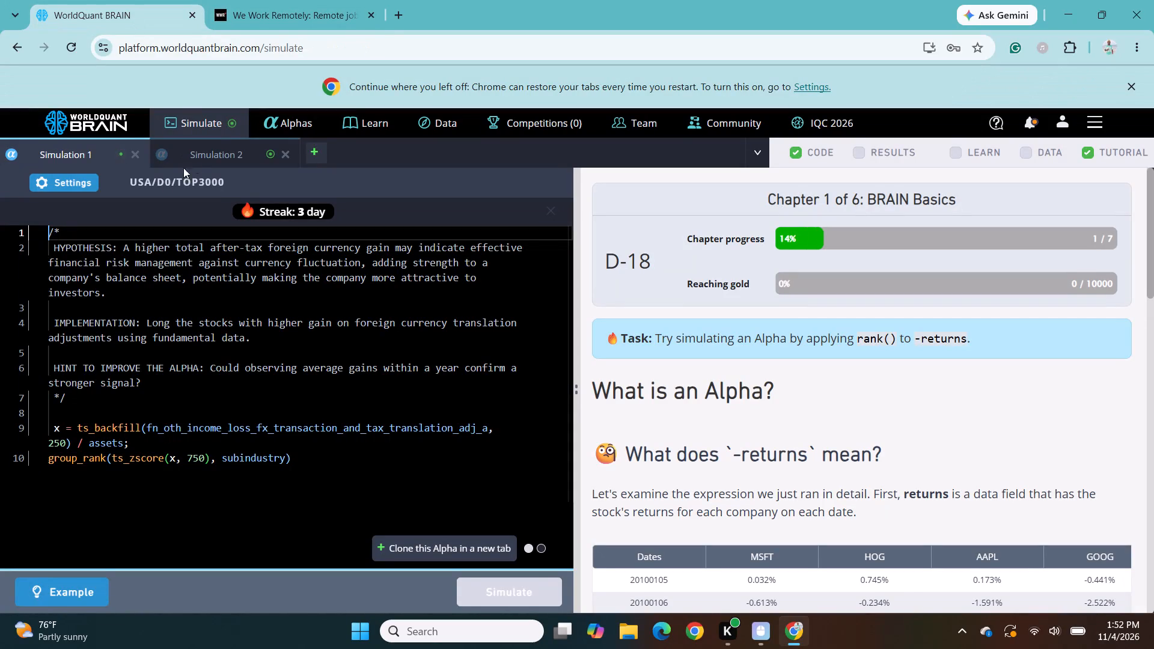
Set the truncation of Simulation 1 to 0.03, apply the settings and run the simulation.
click(69, 181)
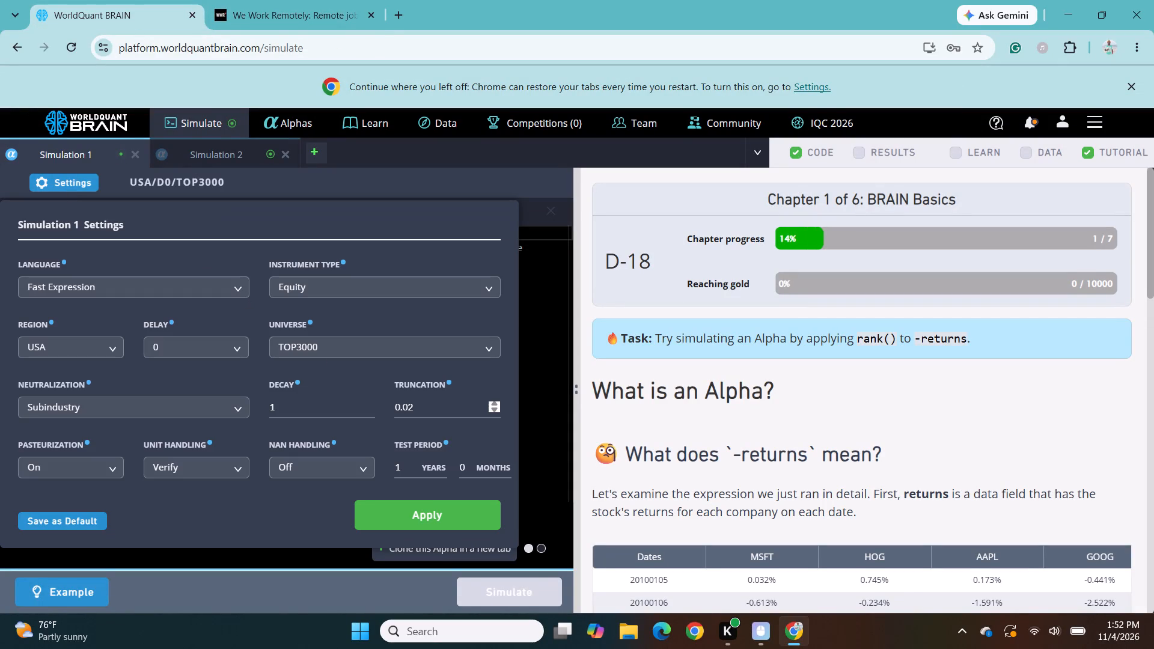
click(424, 405)
key(BackSpace)
key(3)
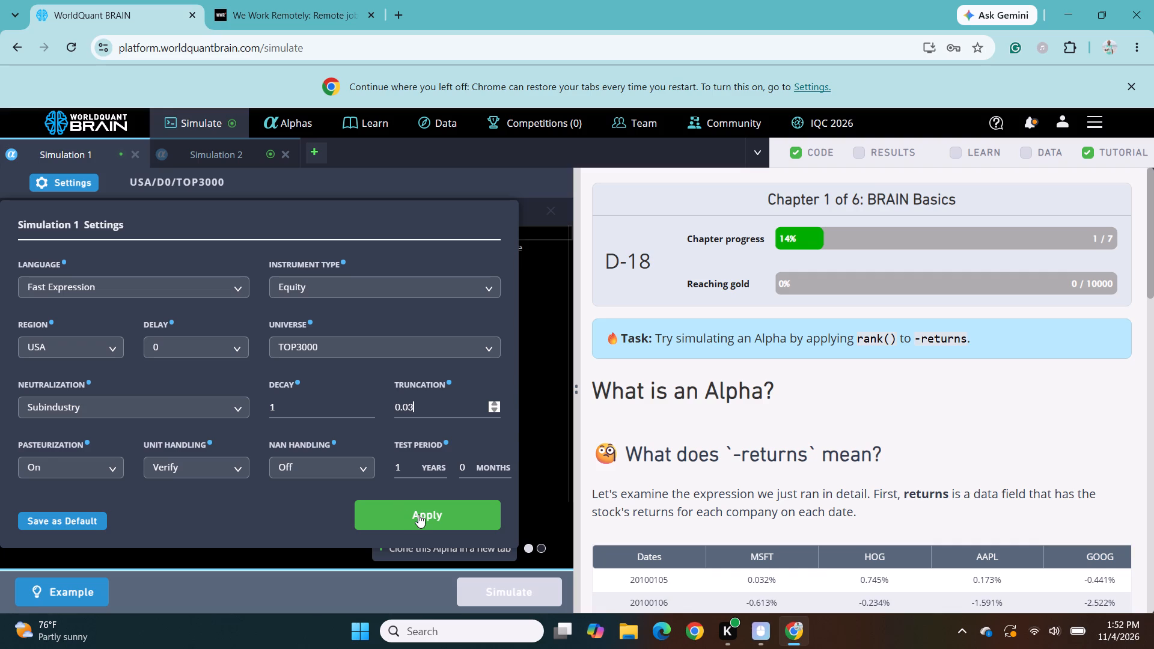
click(418, 514)
click(489, 583)
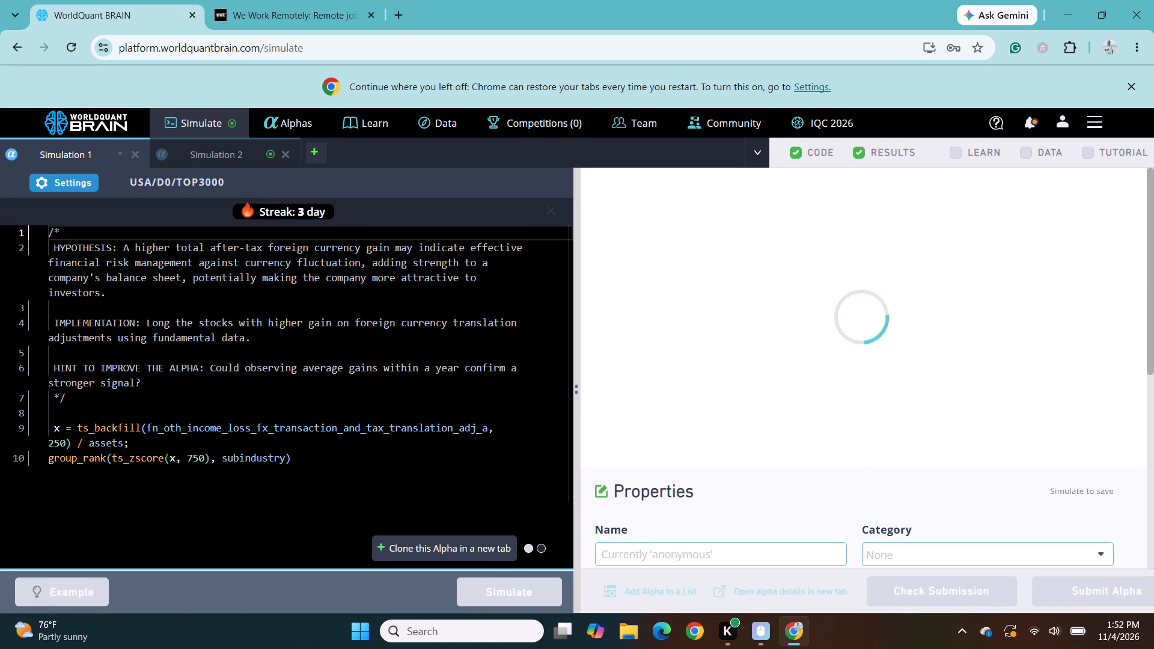
click(395, 15)
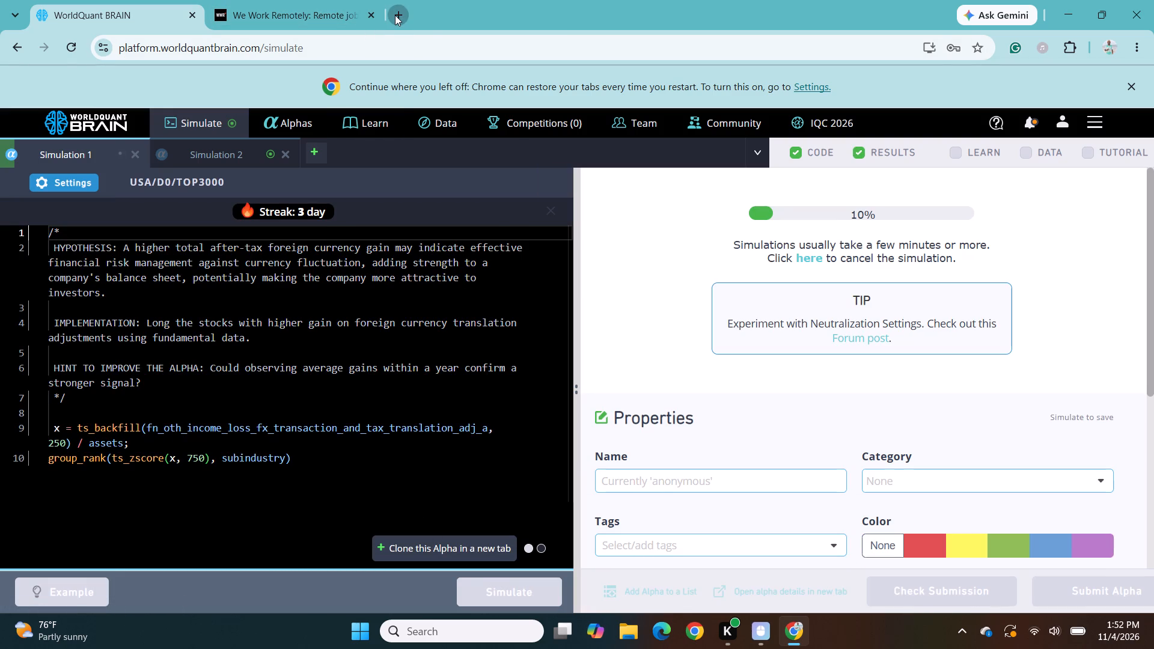
text(clou)
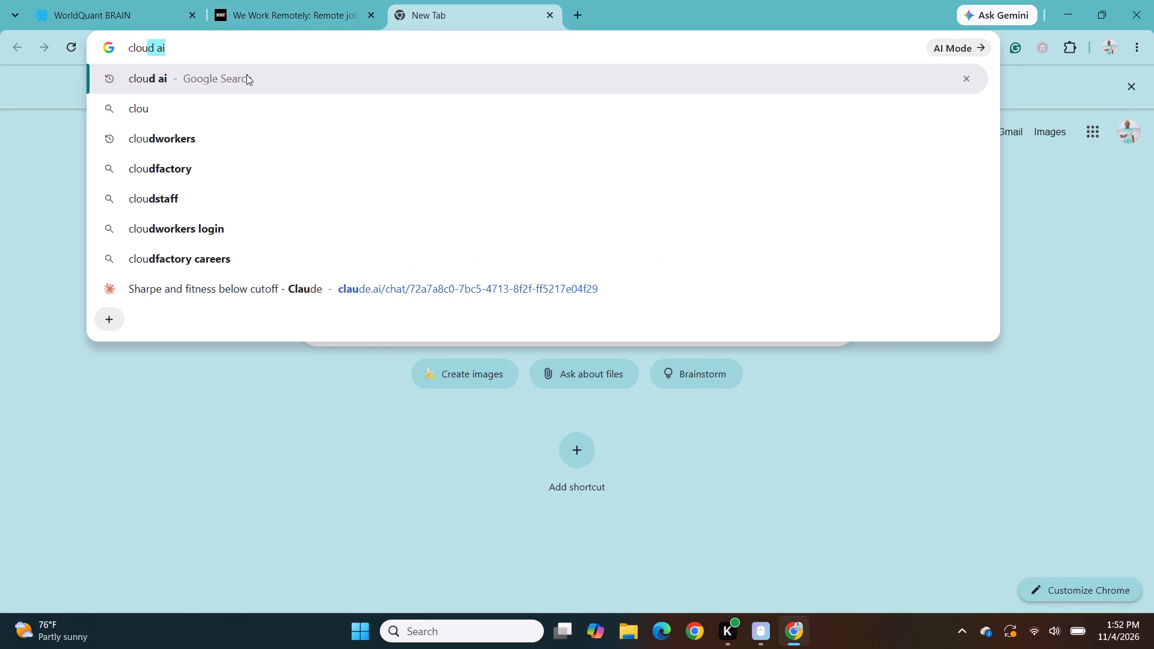
click(246, 75)
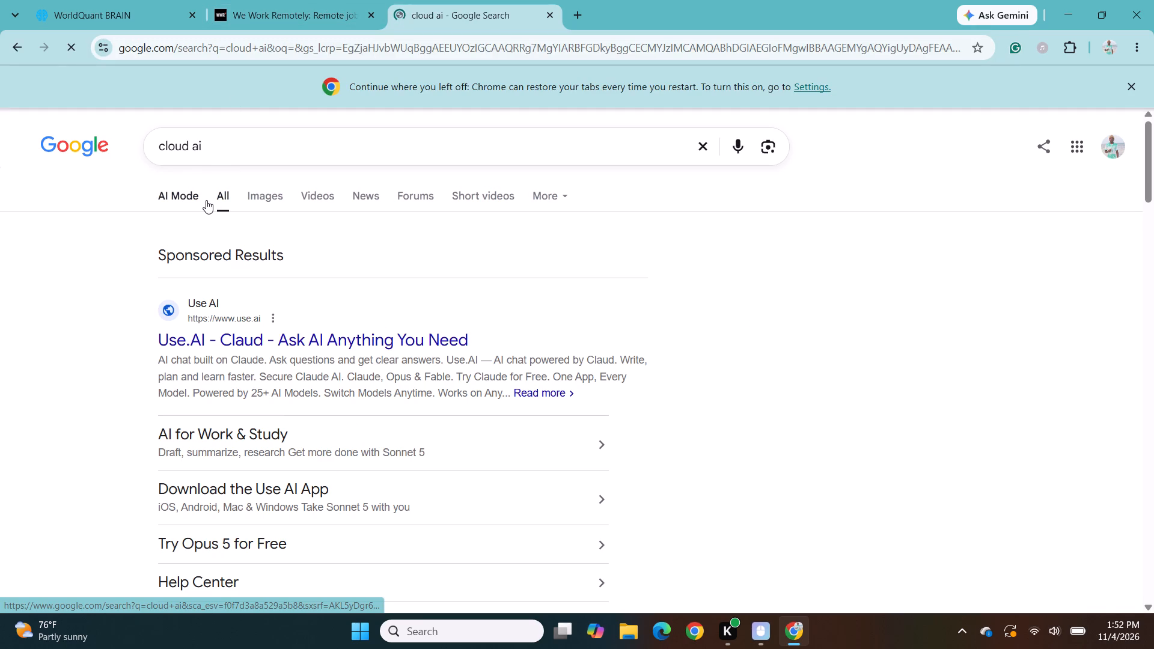
scroll(277, 305, down, 2)
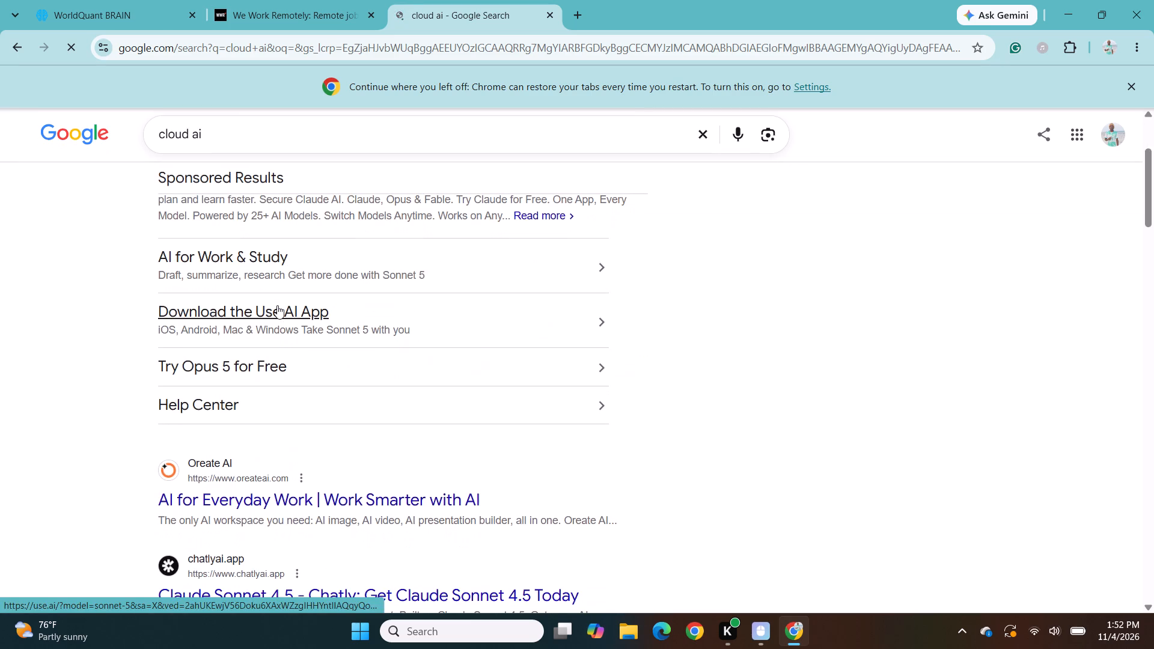
scroll(277, 305, down, 3)
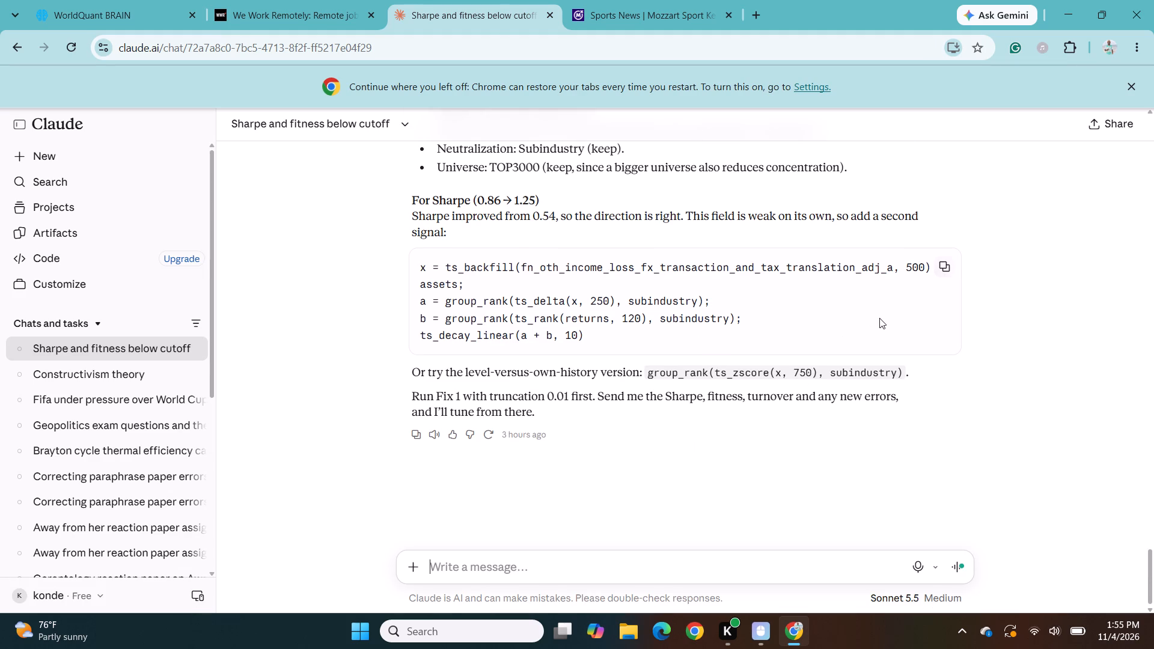
click(946, 258)
click(142, 16)
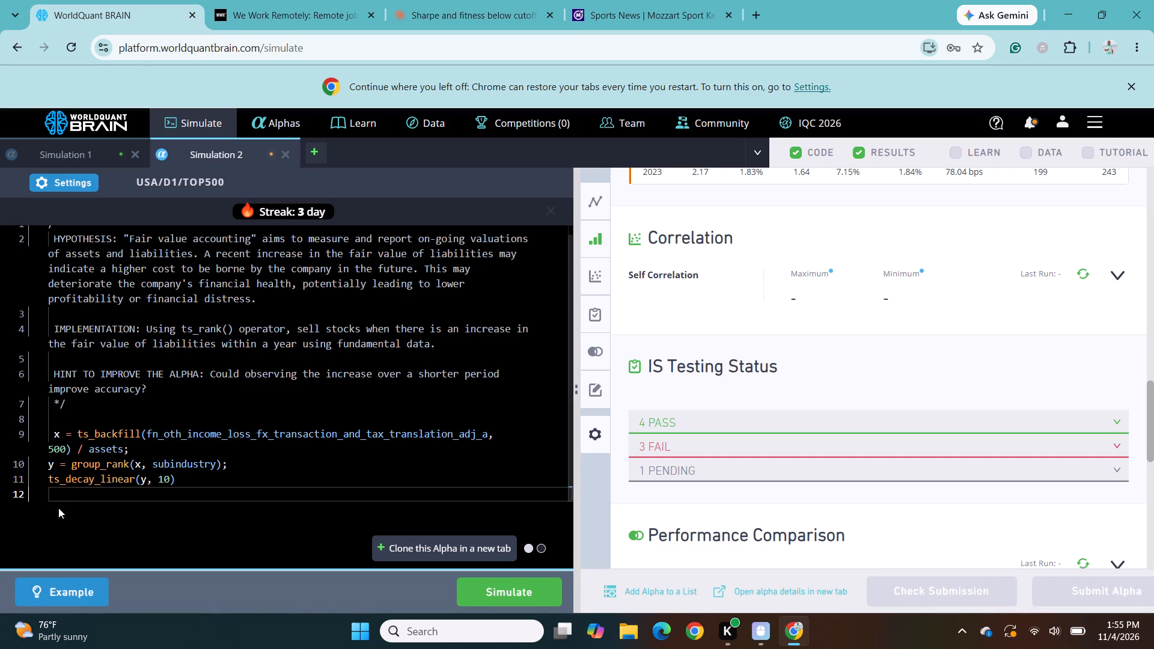
right_click(58, 508)
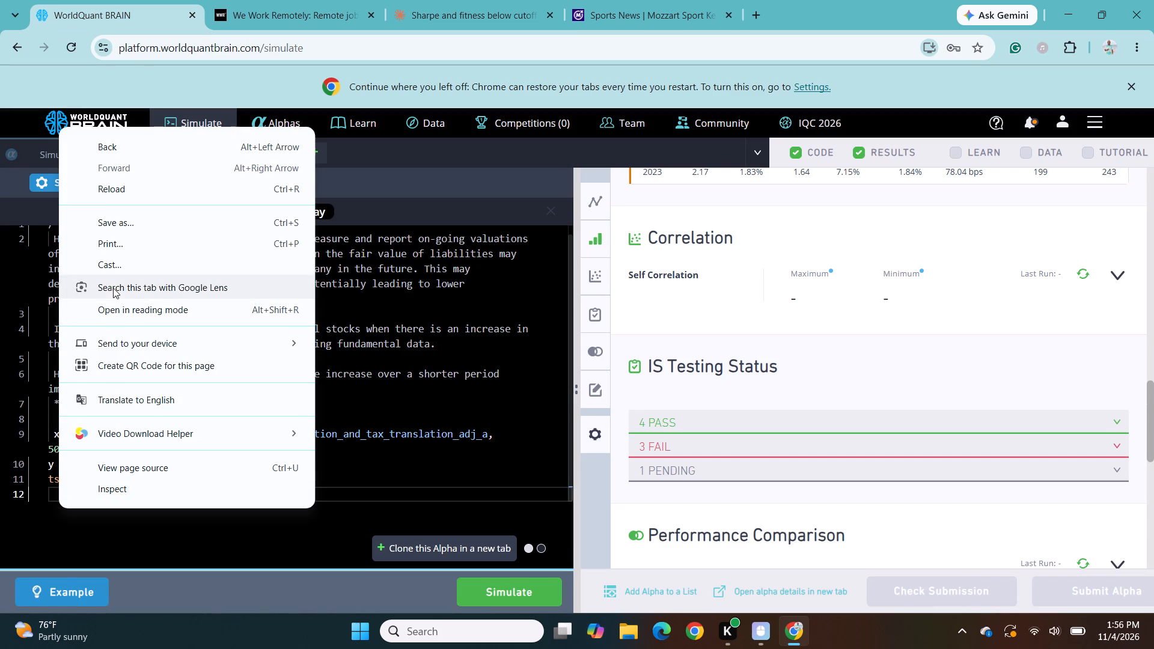
click(43, 519)
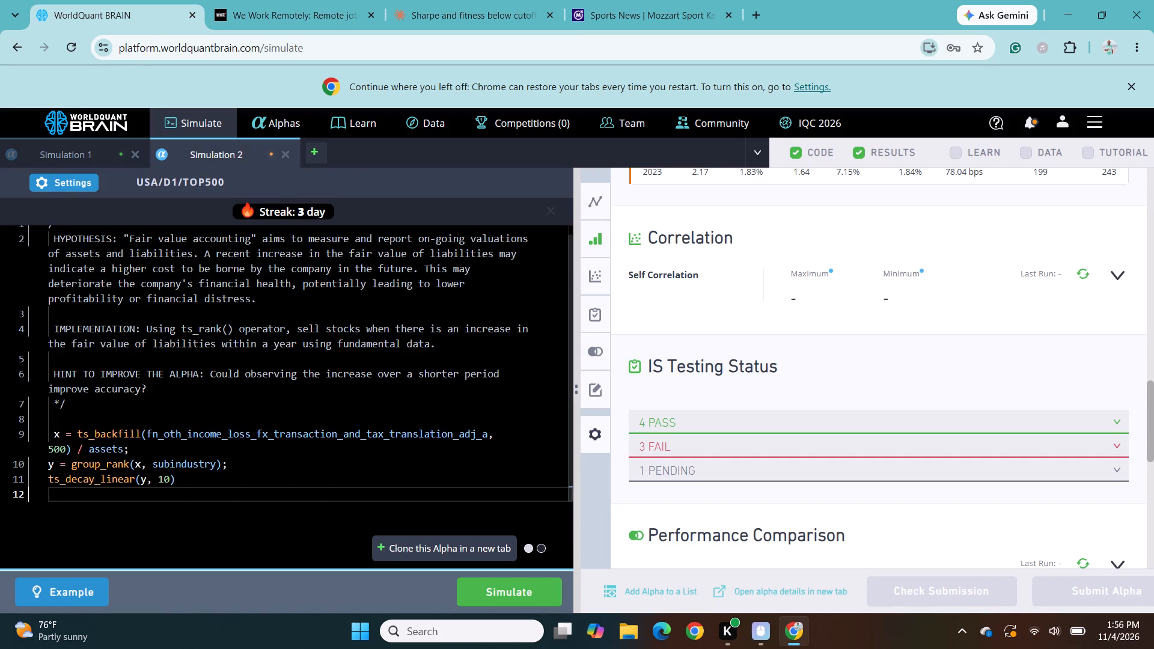
click(58, 491)
right_click(58, 491)
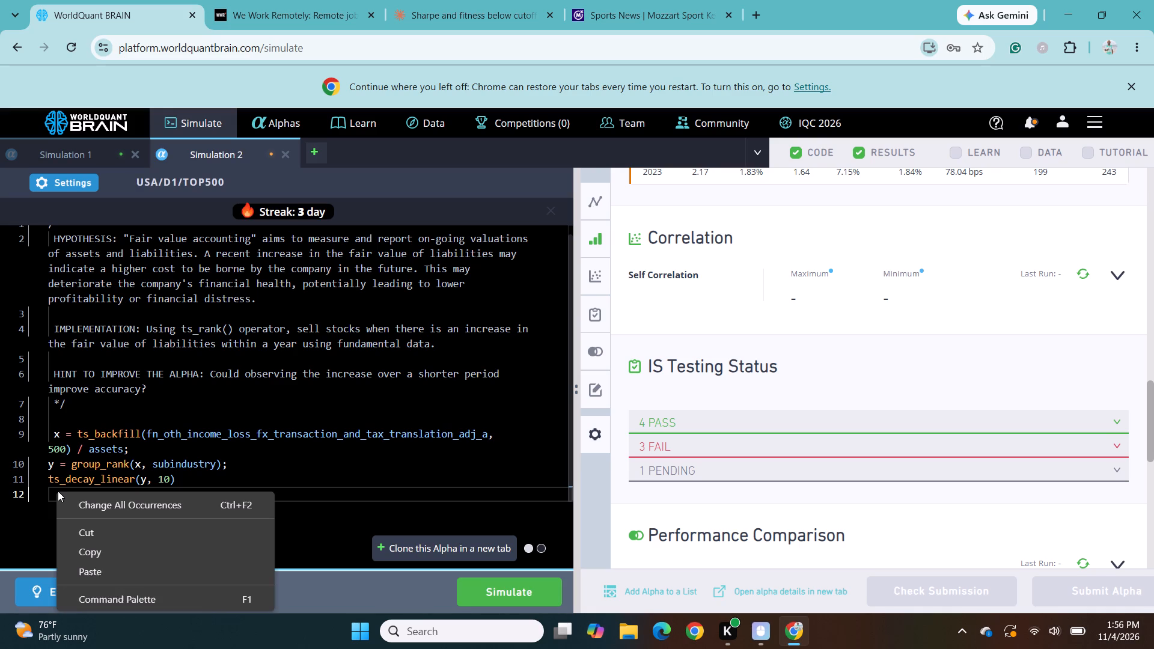
click(82, 569)
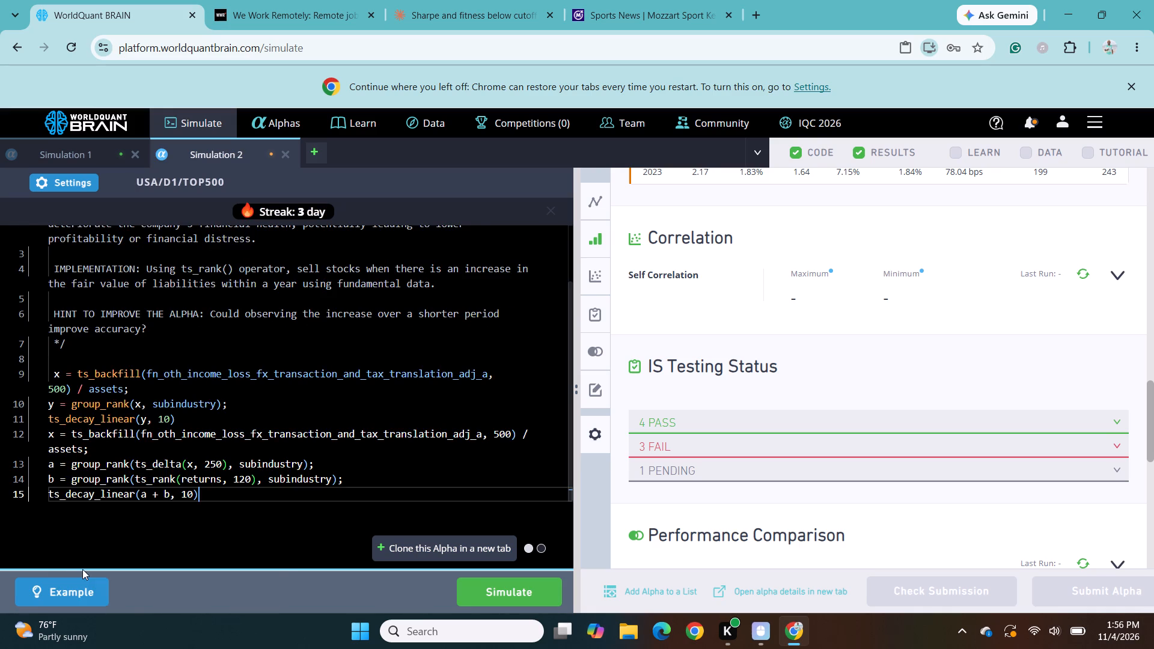
click(497, 601)
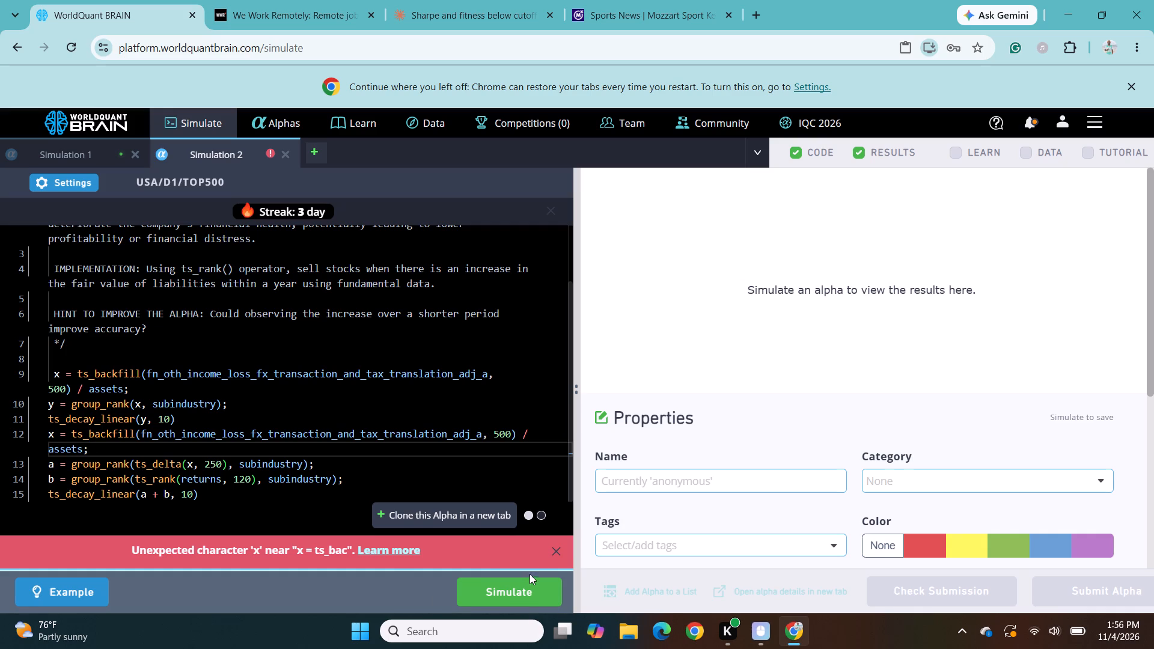
click(563, 541)
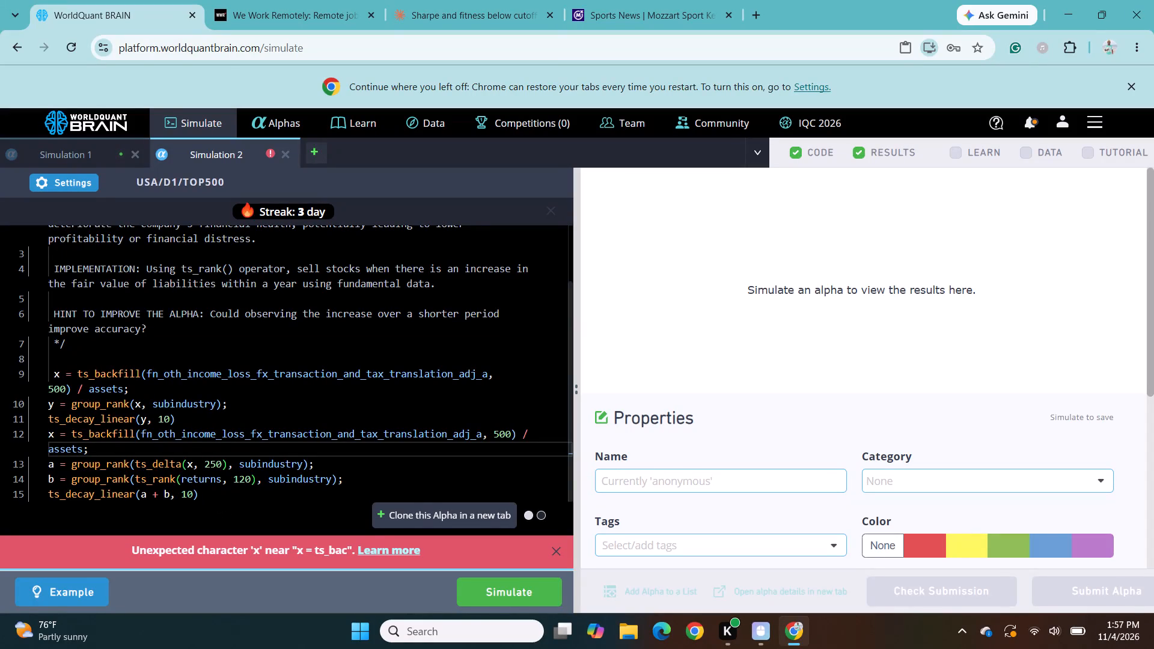
Cut the second "x = ts_backfill(...) / assets;" line from the added code in Simulation 2 and run the simulation again.
drag(108, 449, 47, 435)
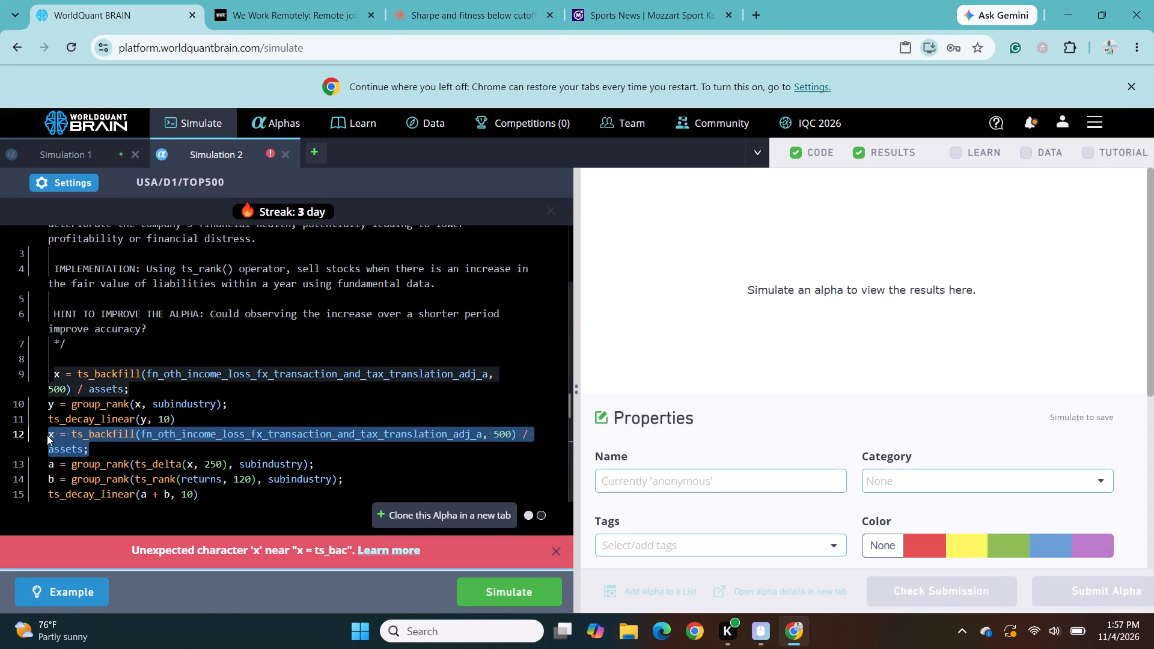
right_click(47, 435)
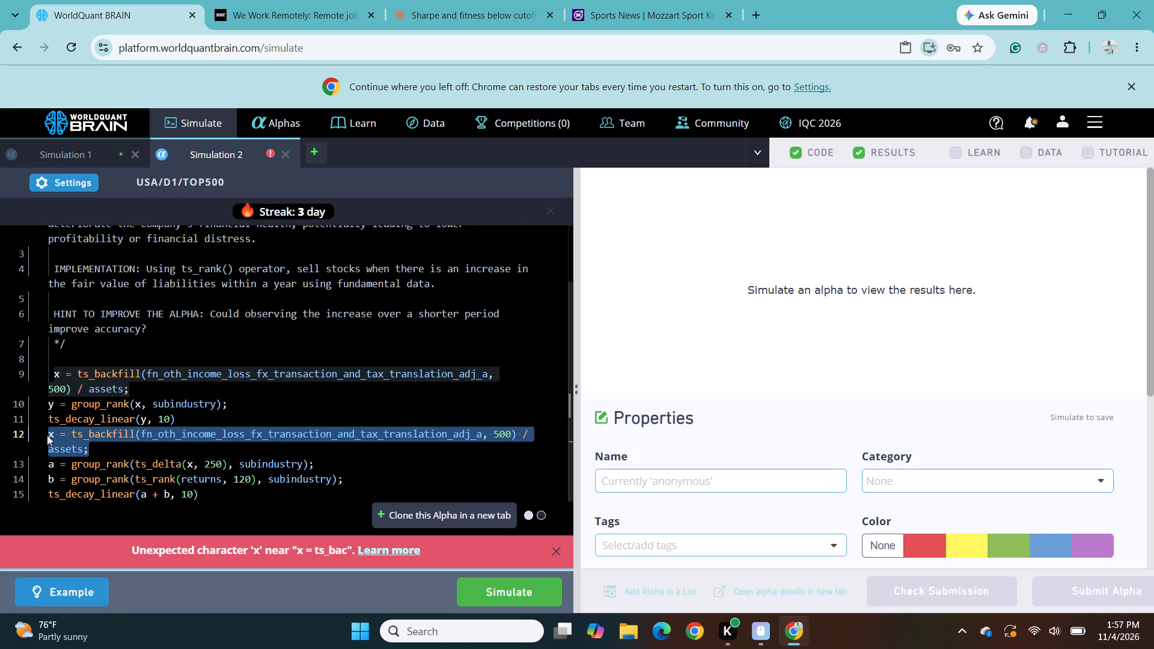
right_click(47, 435)
right_click(67, 435)
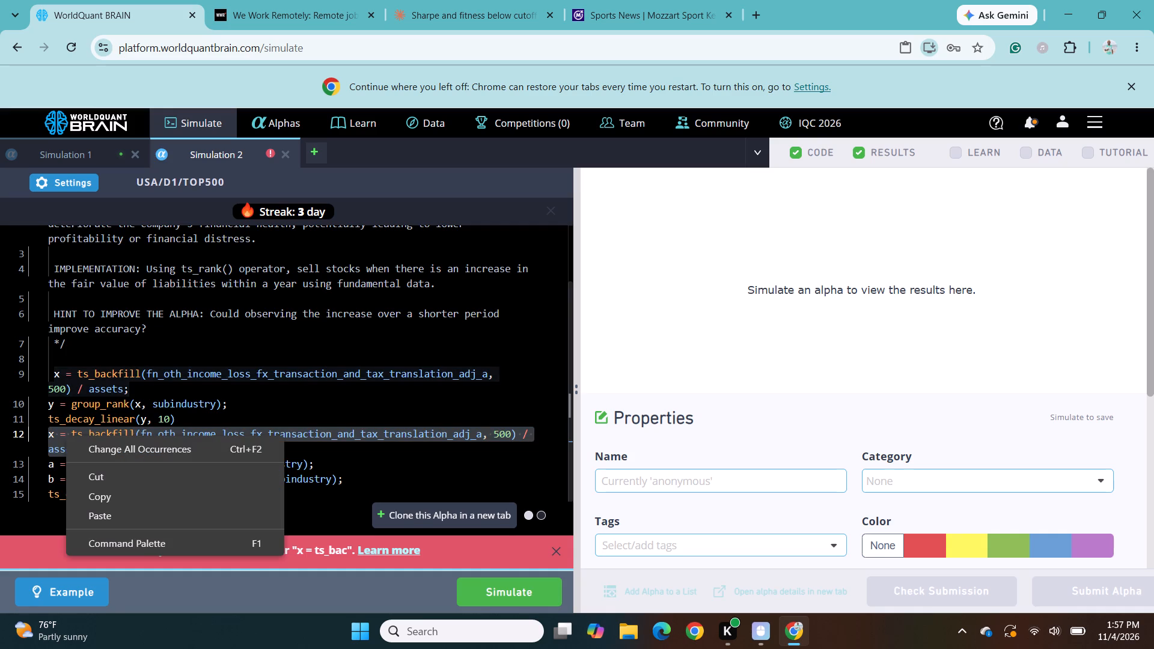
click(89, 478)
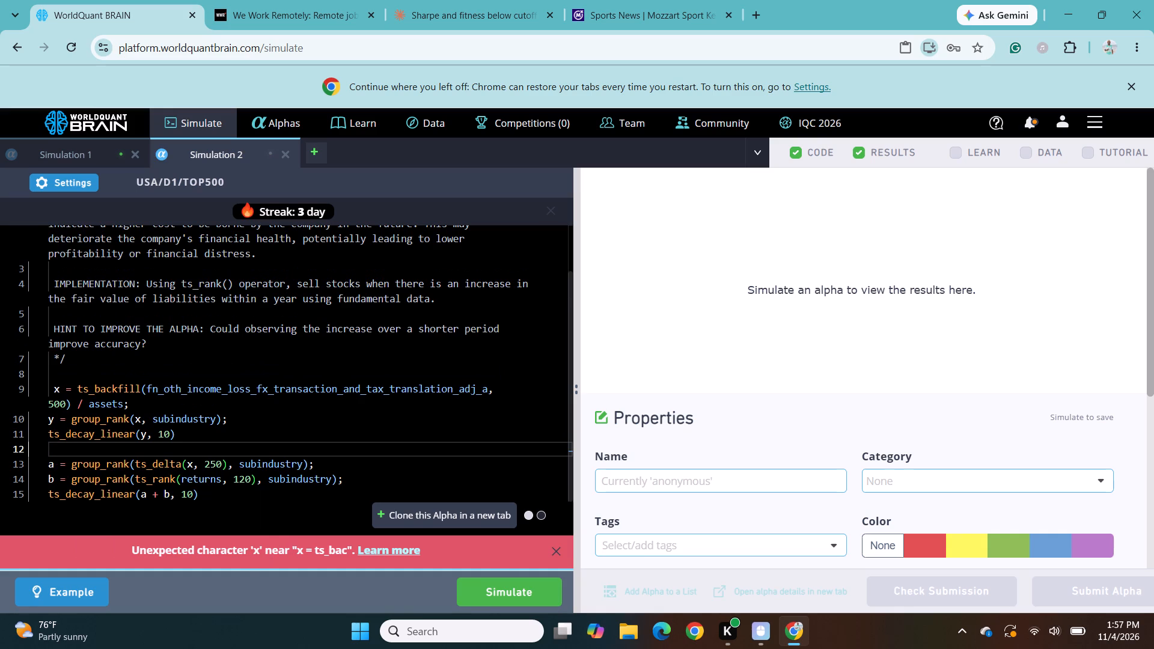
click(480, 583)
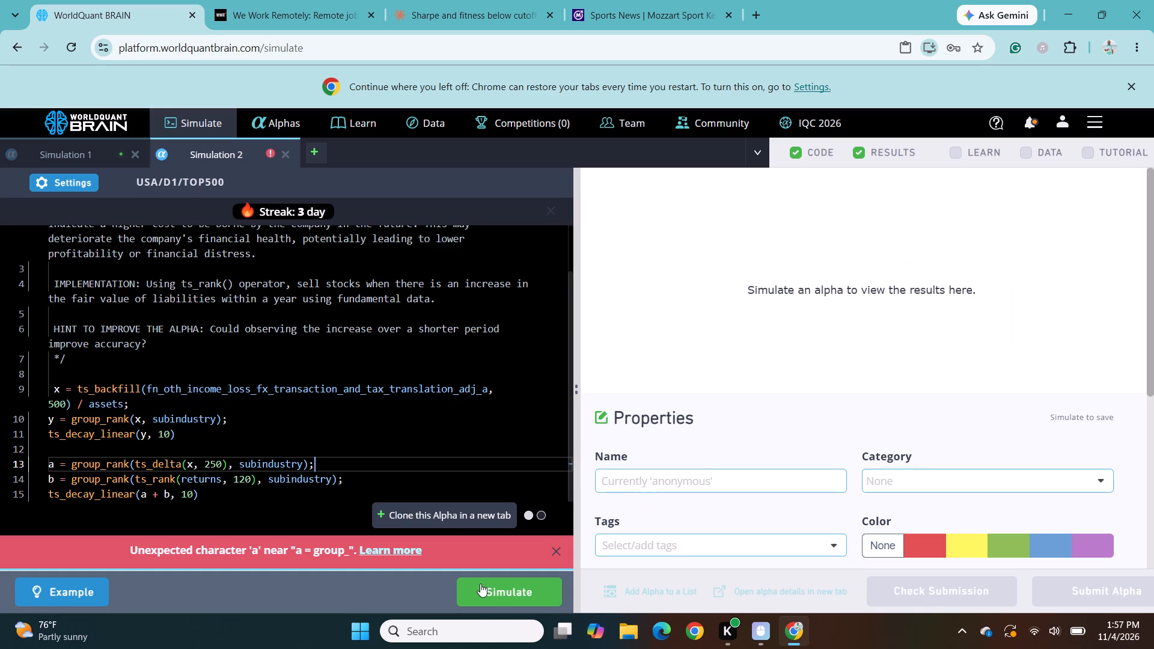
click(493, 590)
Remove "a = " before group_rank(ts_delta(x, 250), subindustry) on line 13 and rerun Simulation 2.
click(72, 465)
key(BackSpace)
key(BackSpace)
key(BackSpace)
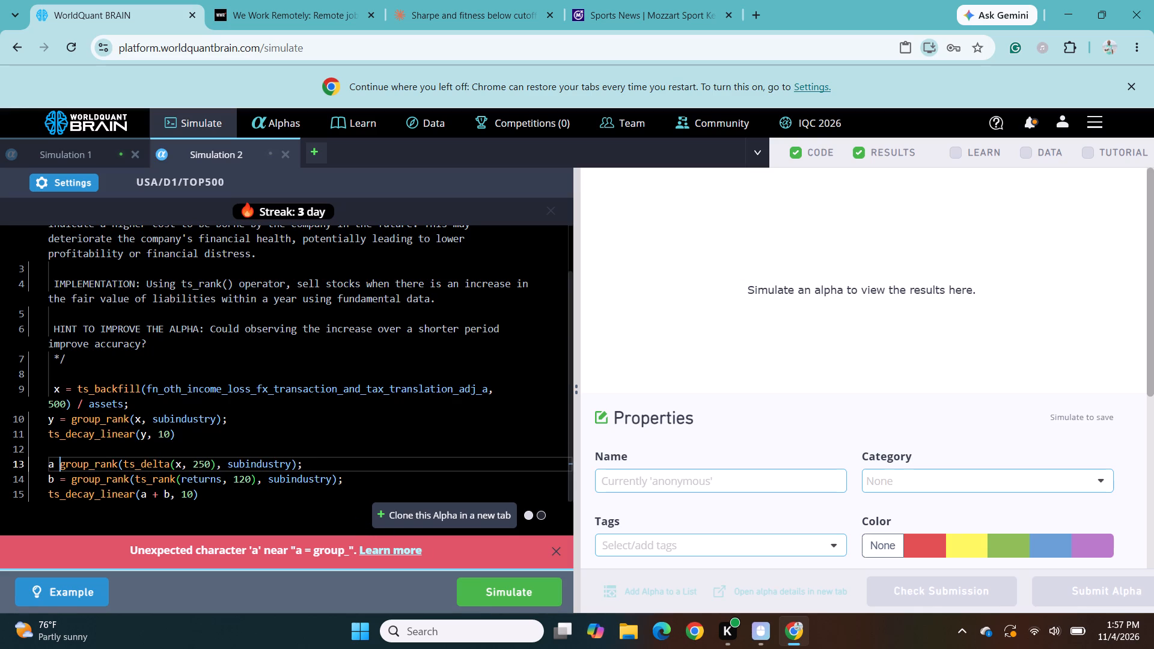
key(BackSpace)
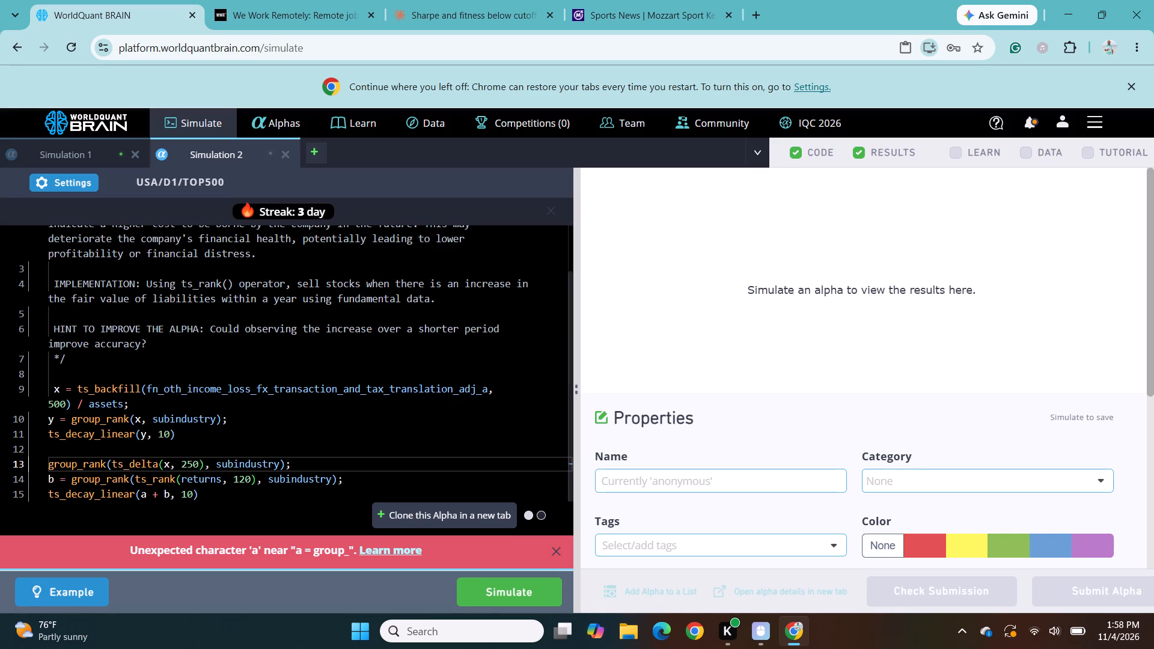
click(474, 587)
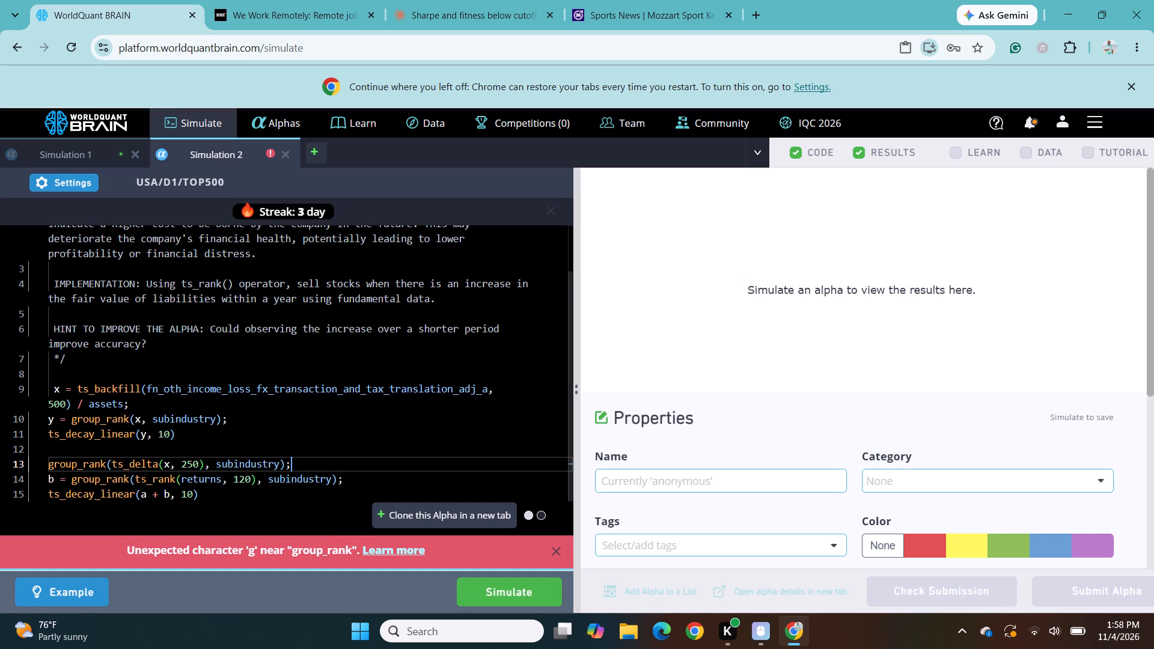
Remove "b = " before group_rank(ts_rank(returns, 120), subindustry) on line 14 and rerun Simulation 2.
click(70, 478)
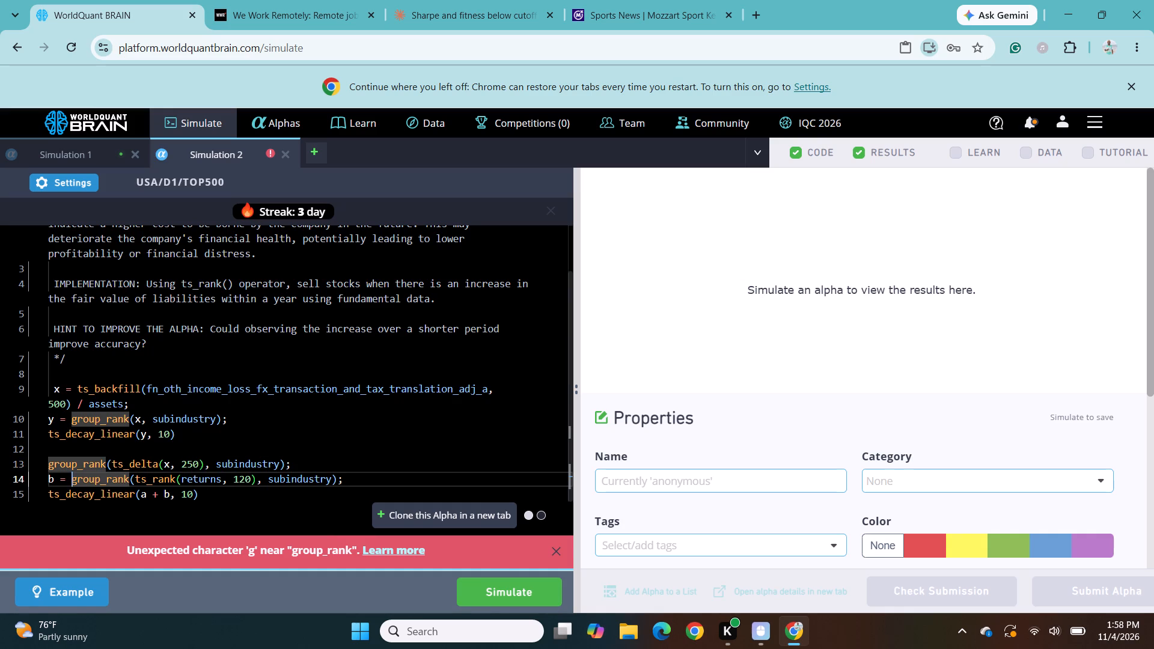
click(69, 478)
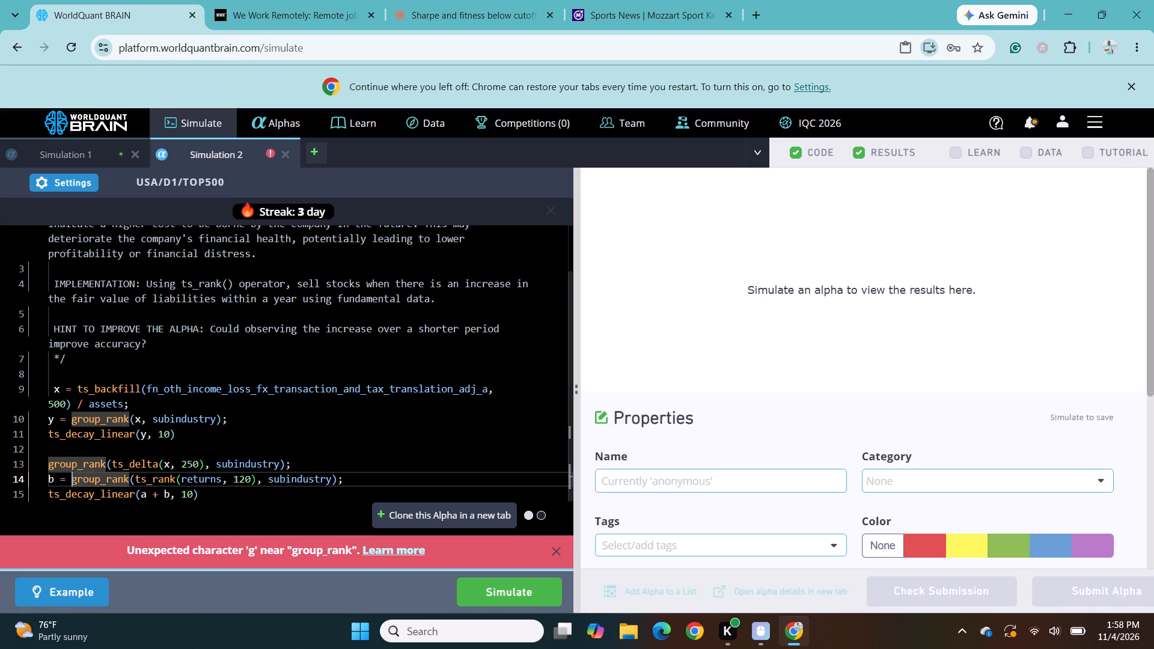
click(66, 477)
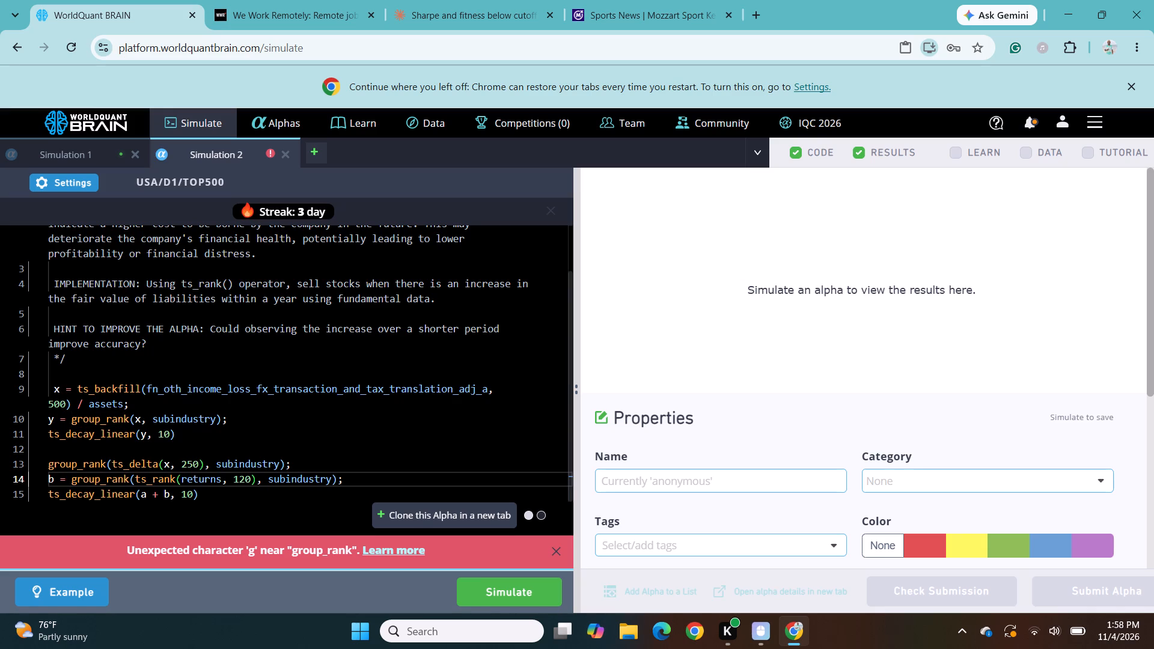
click(72, 476)
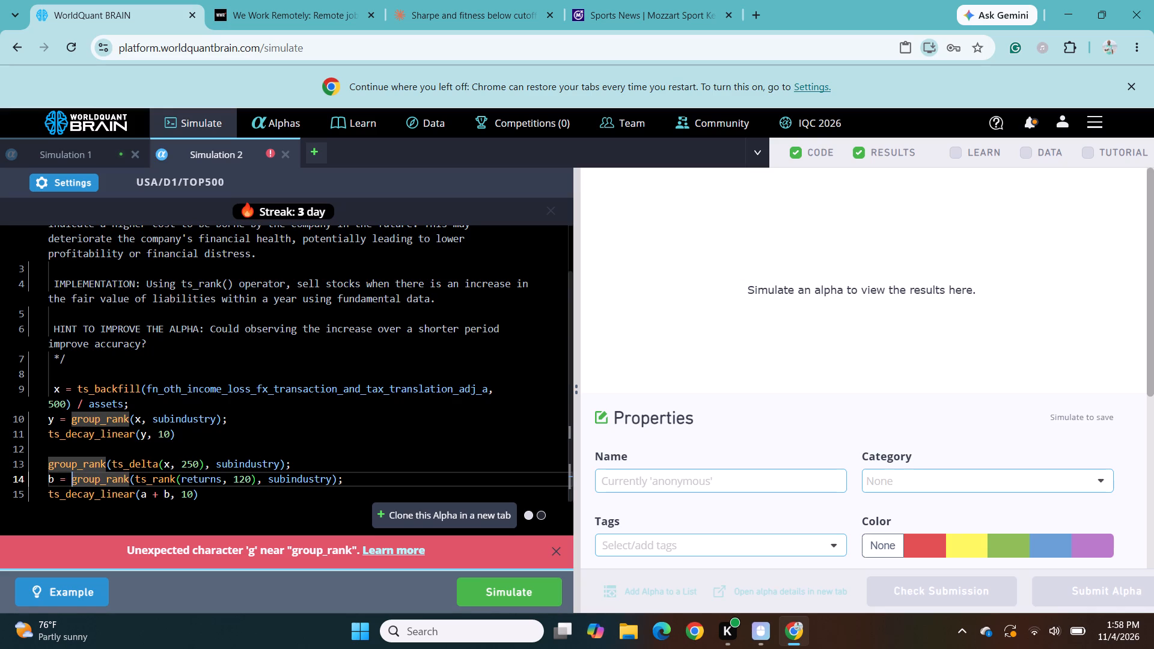
key(BackSpace)
key(BackSpace)
key(BackSpace)
key(BackSpace)
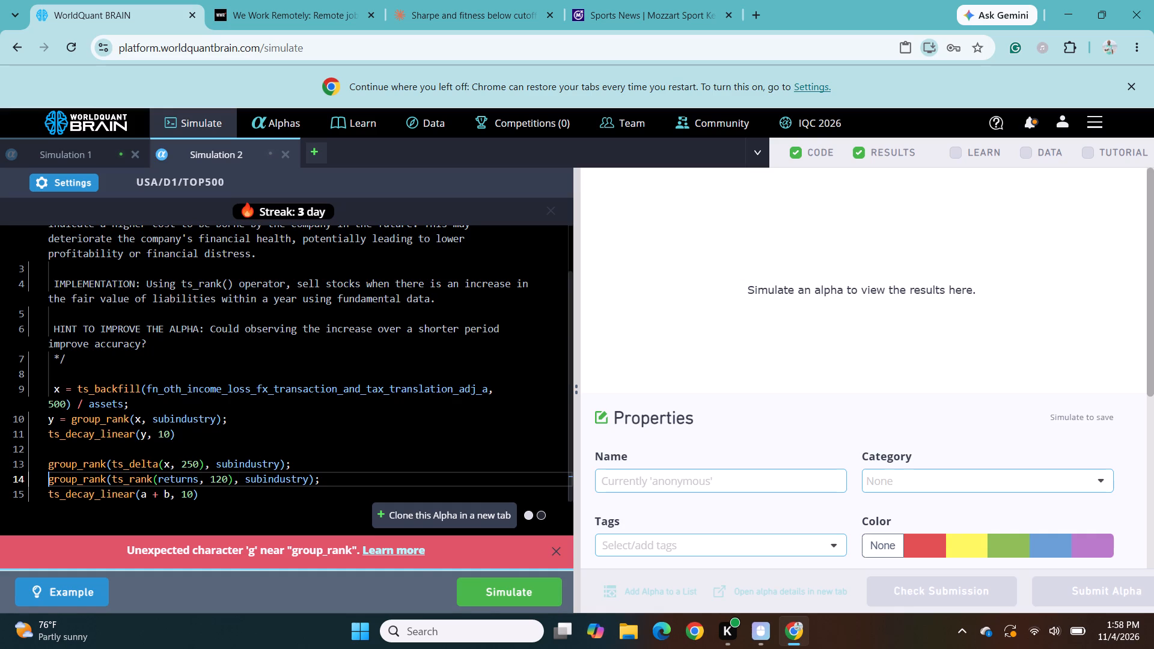
click(480, 584)
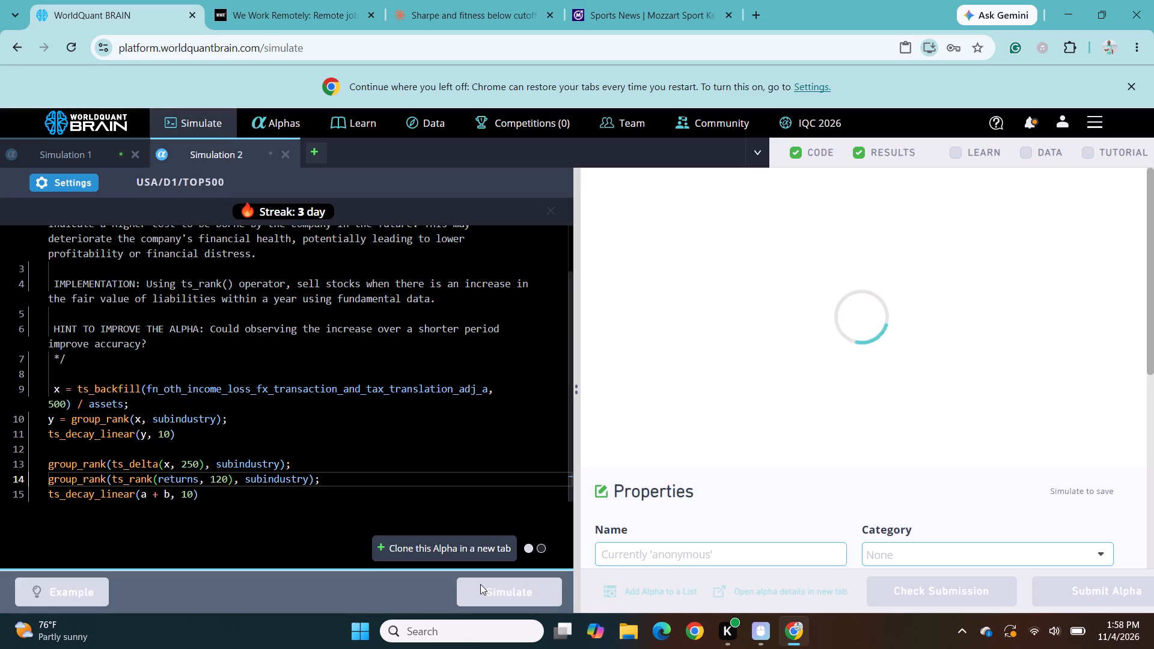
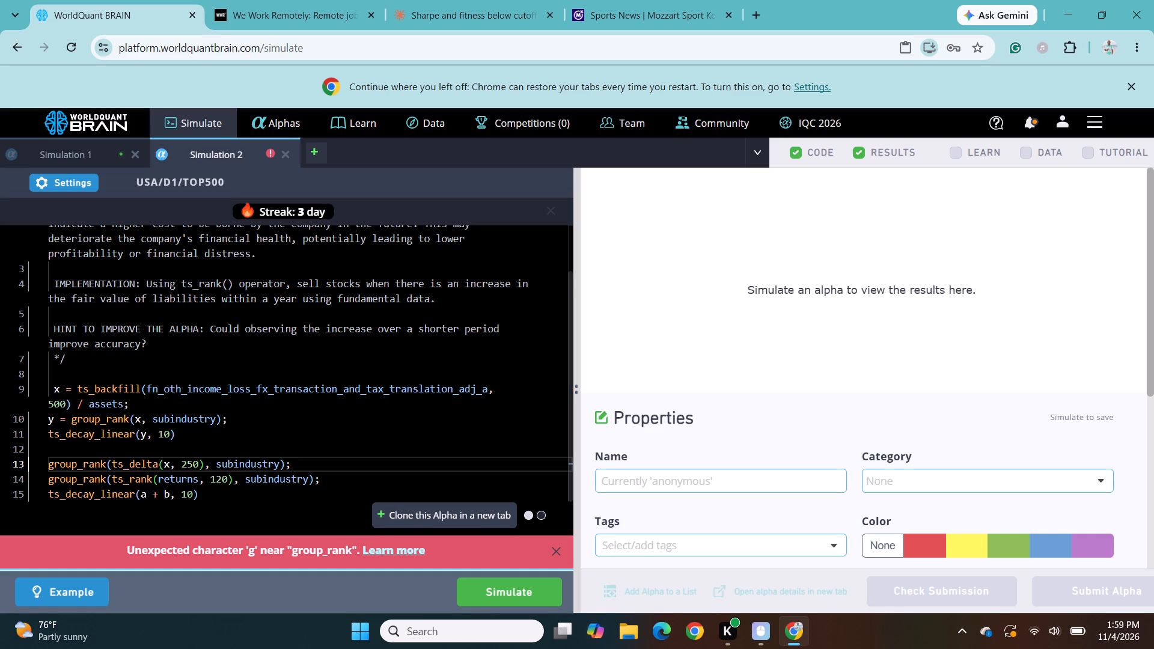
scroll(263, 457, down, 5)
drag(221, 495, 58, 389)
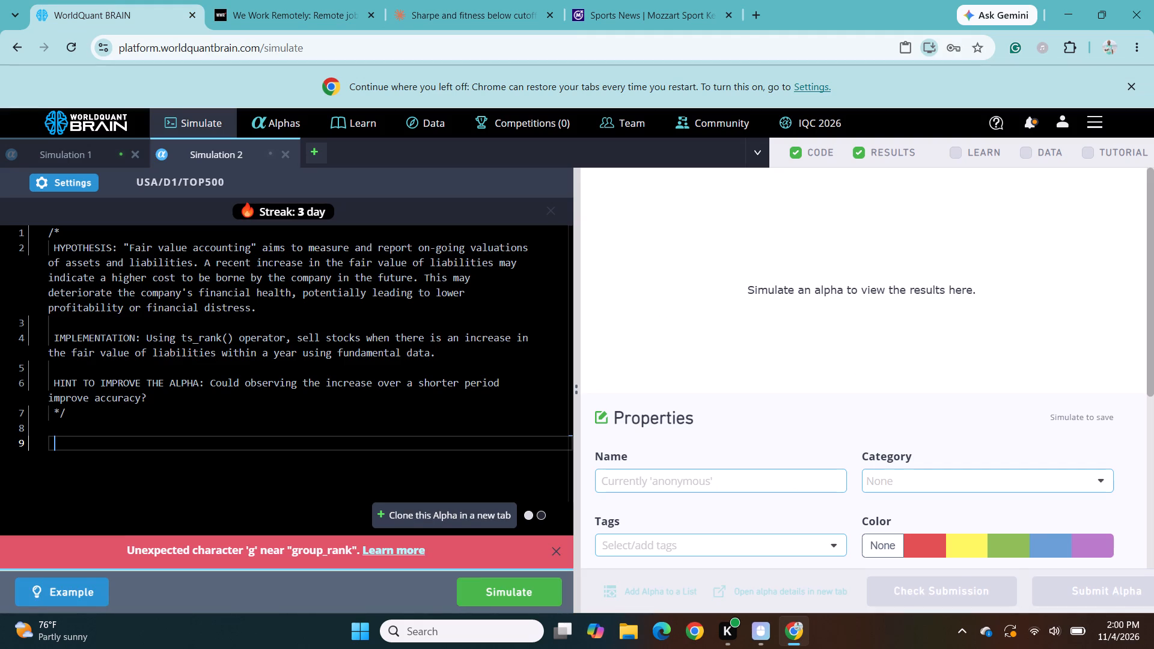
key(ctrl+v)
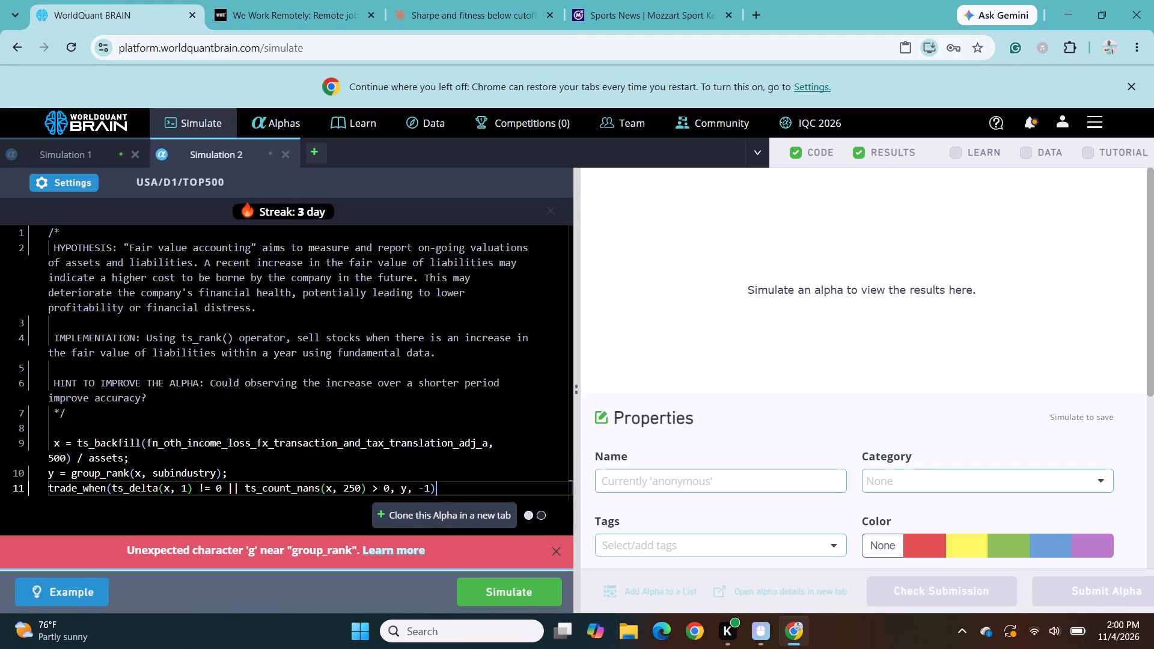
click(498, 595)
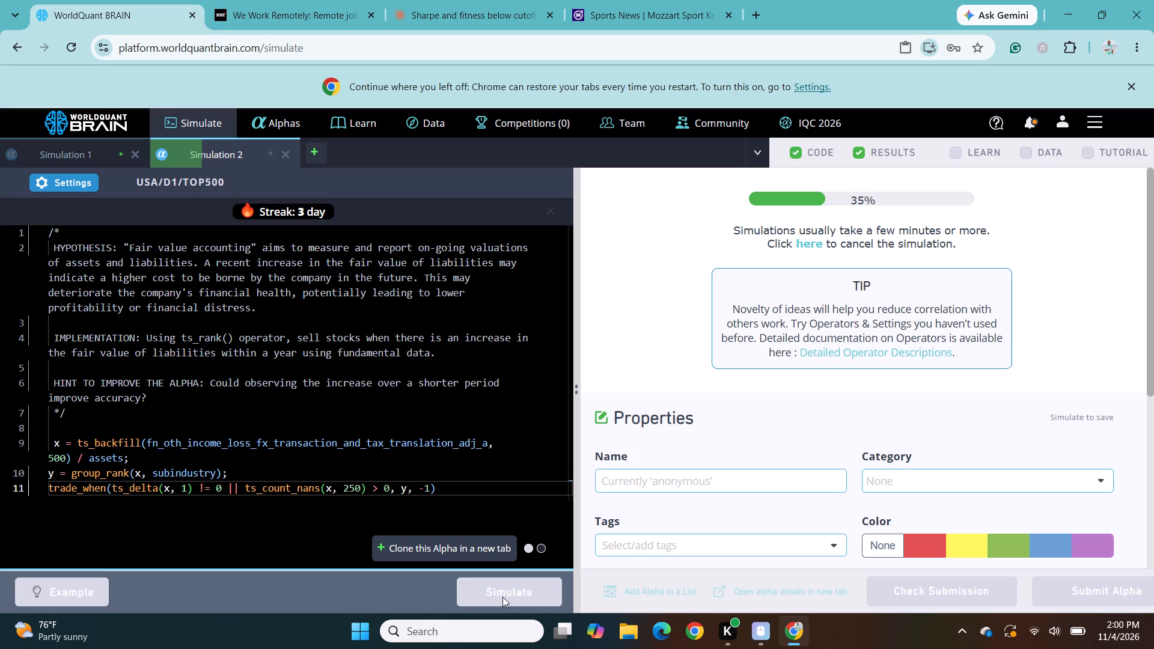
Review Simulation 1's IS Summary and expand the failed checks under IS Testing Status.
click(75, 152)
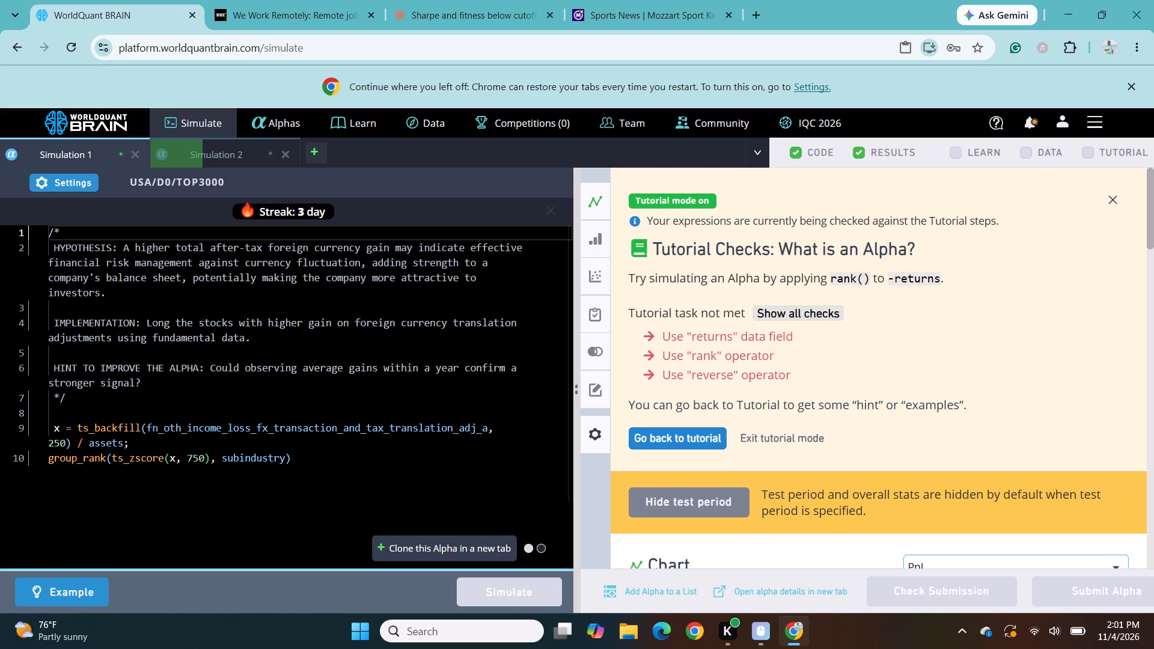
scroll(389, 419, down, 1)
scroll(722, 422, down, 5)
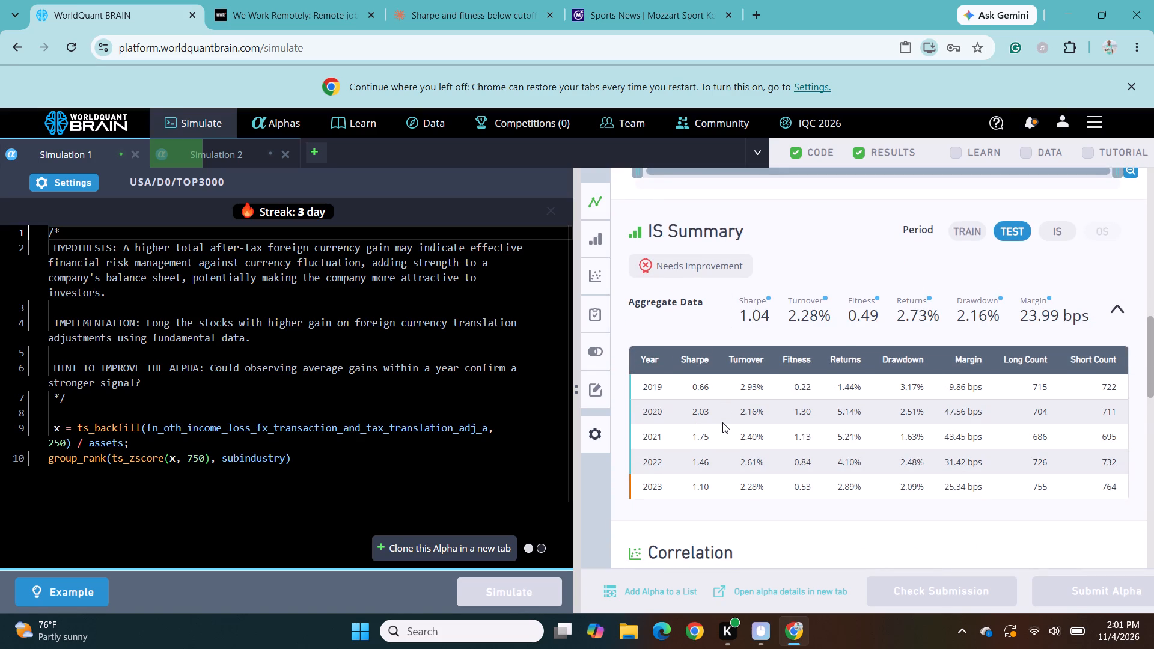
scroll(748, 417, down, 1)
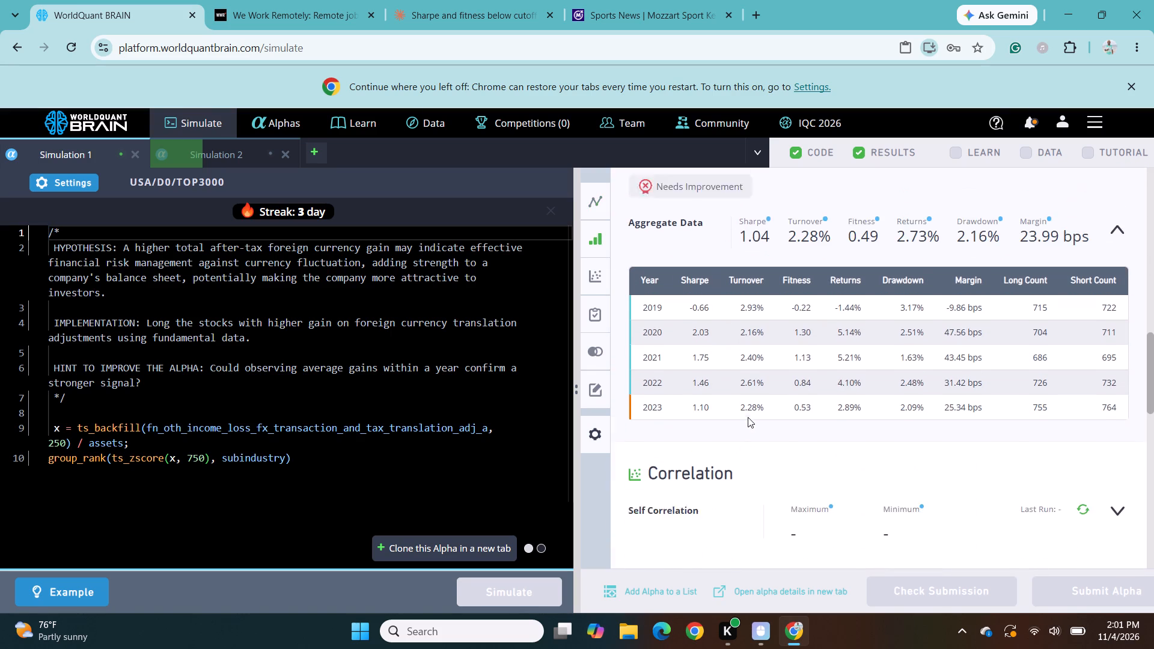
scroll(748, 417, down, 4)
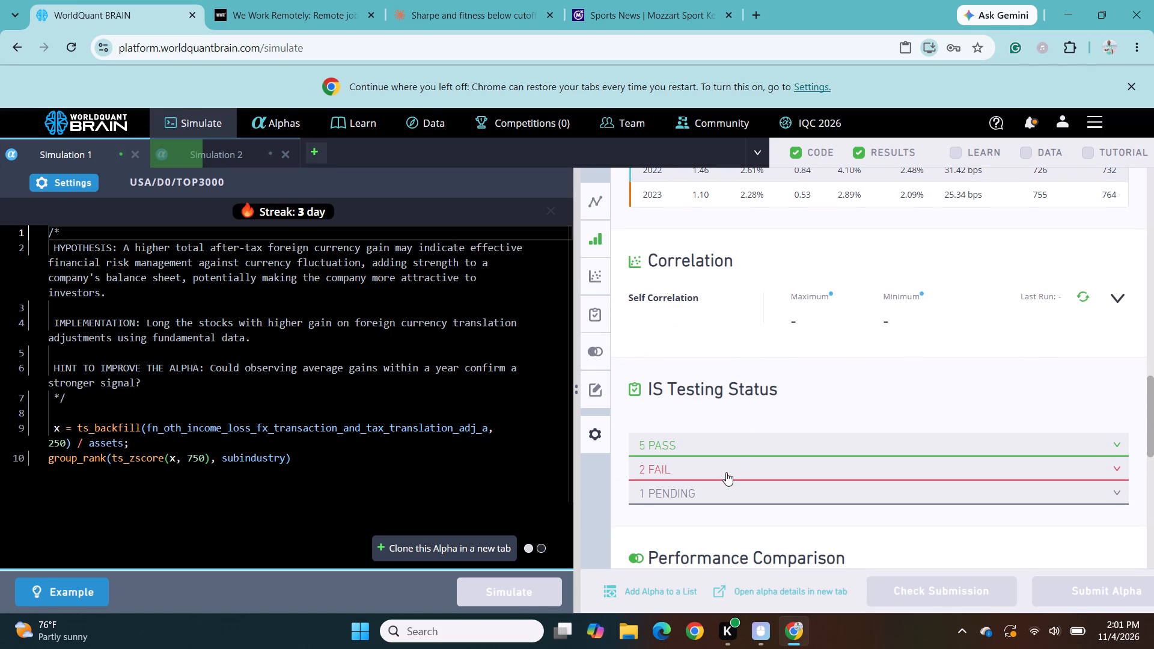
click(726, 472)
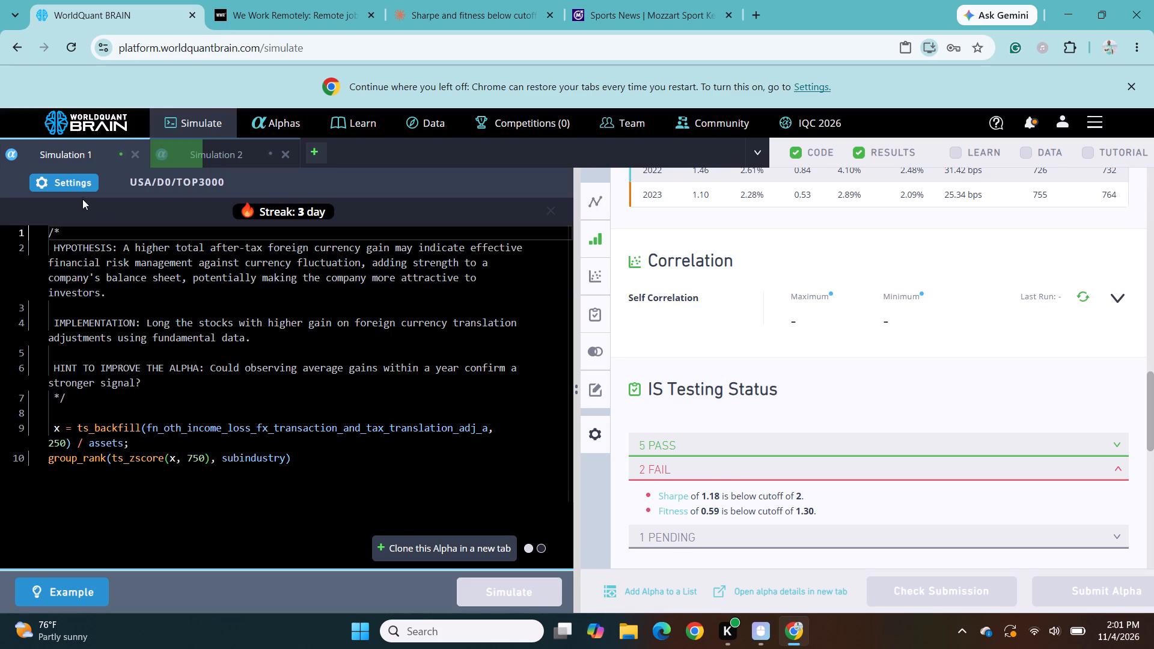
Change Simulation 1's universe to TOP500, apply the settings, and run the simulation again.
click(73, 177)
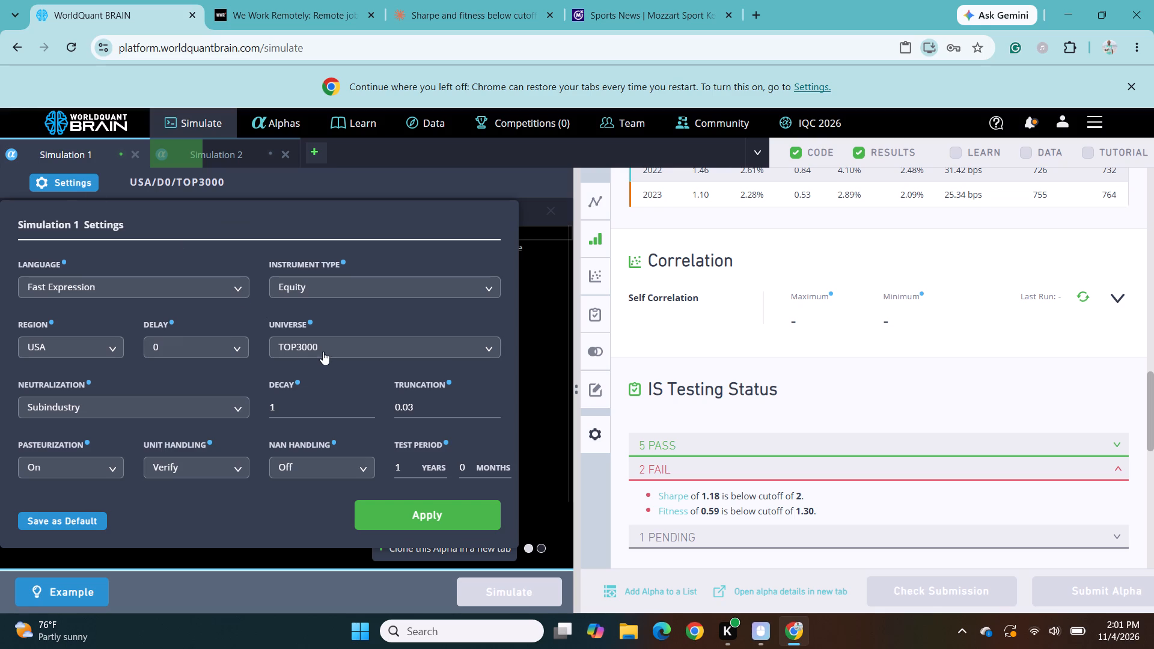
click(484, 346)
click(369, 445)
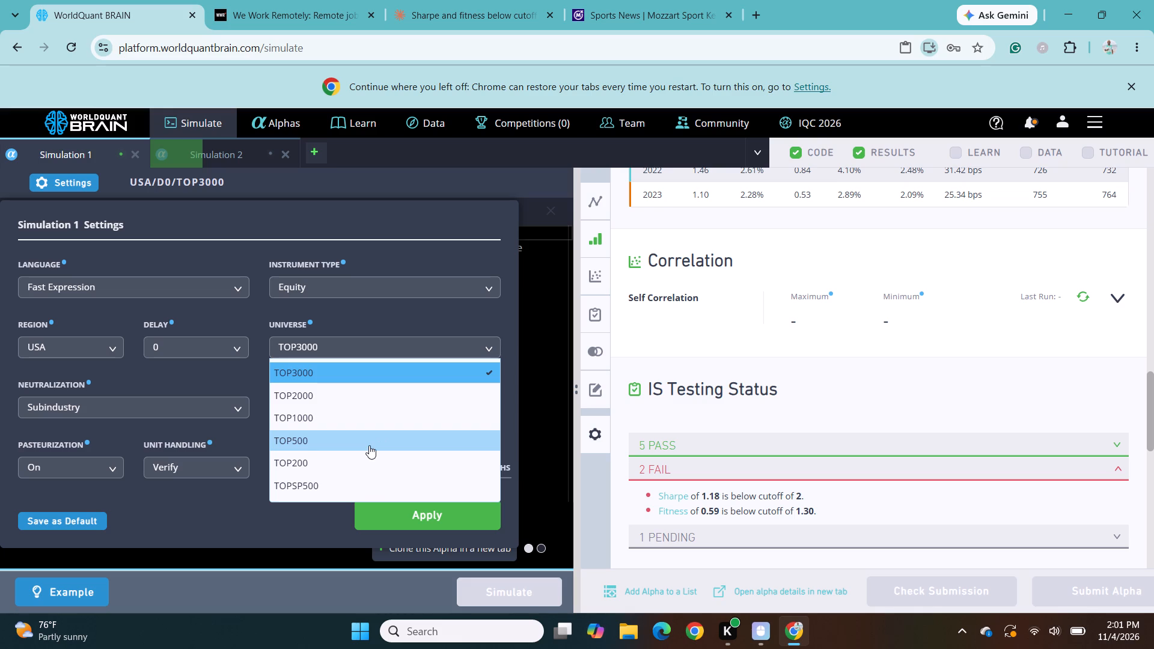
click(421, 510)
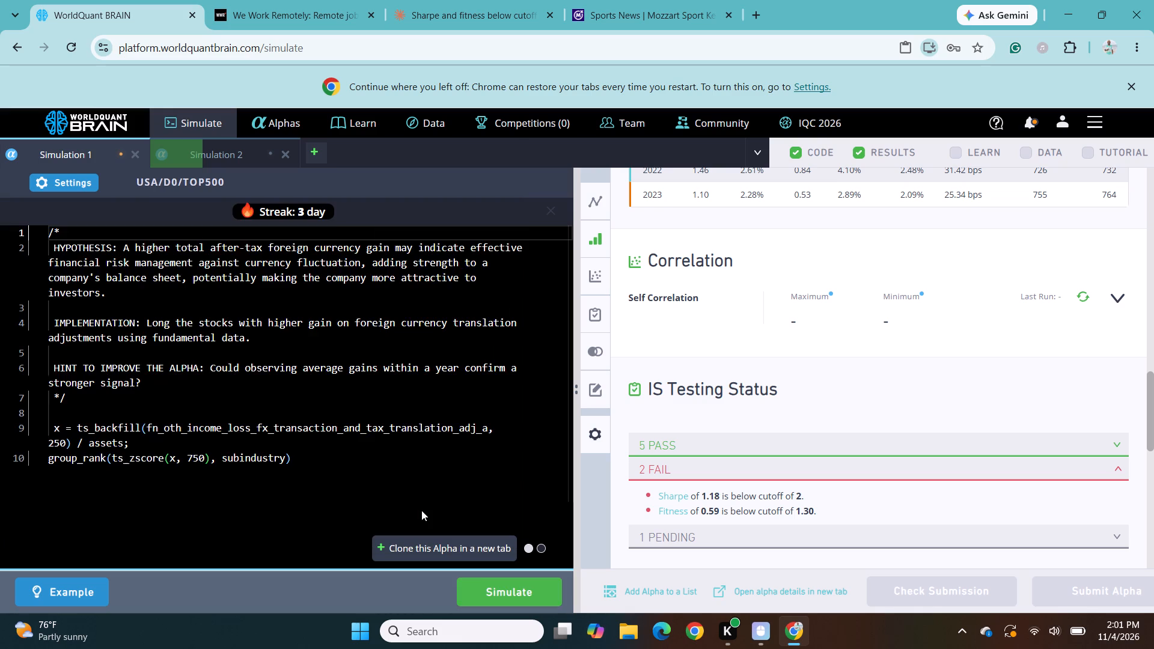
click(507, 600)
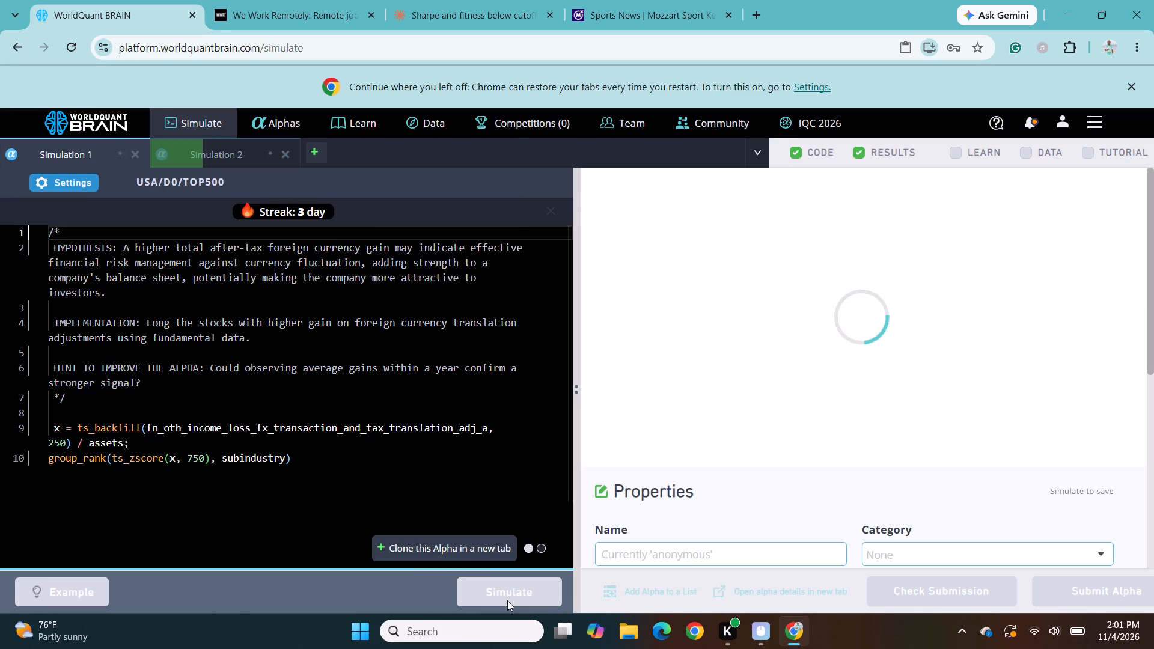
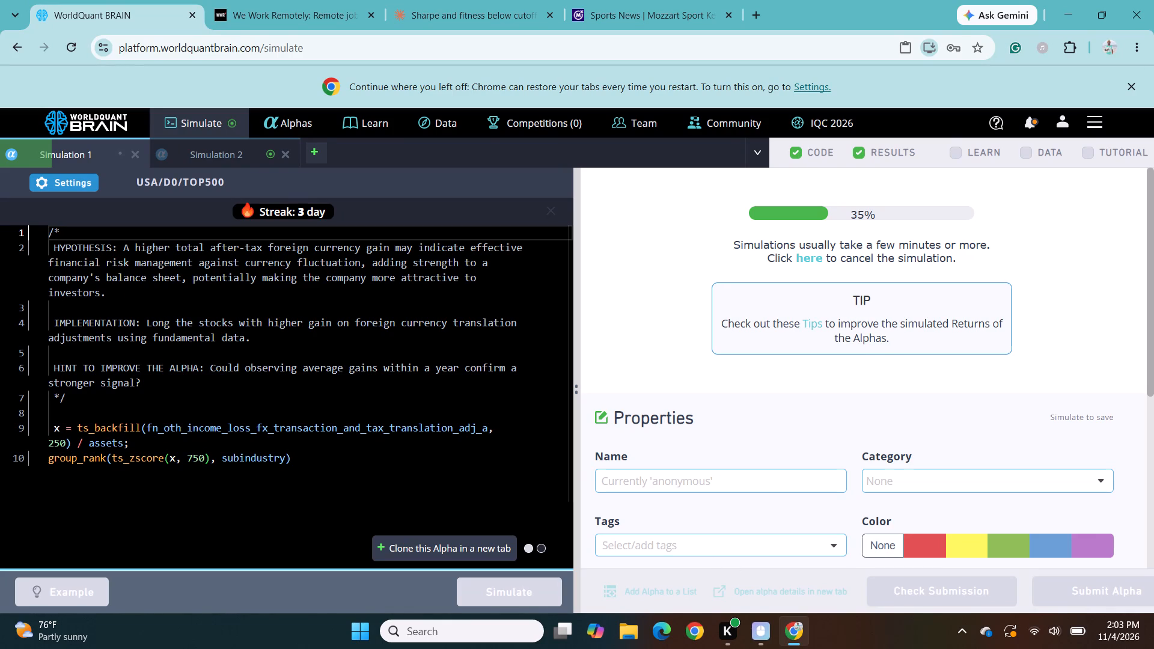
Show Simulation 2's test period results and expand the failed checks under IS Testing Status.
click(246, 152)
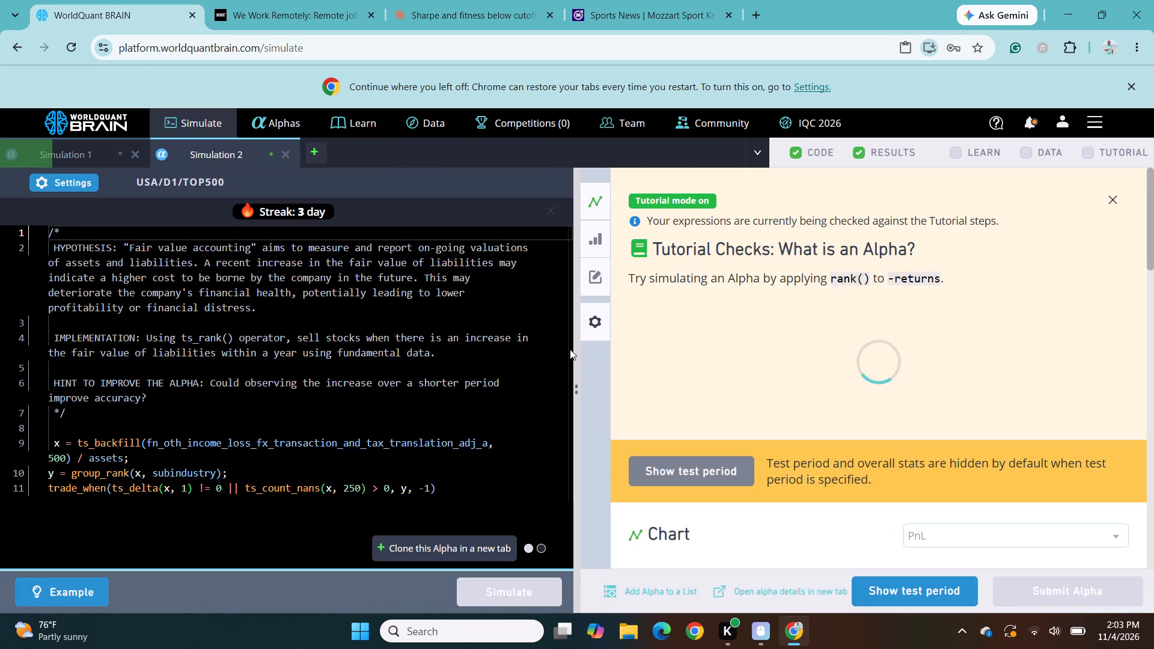
click(900, 590)
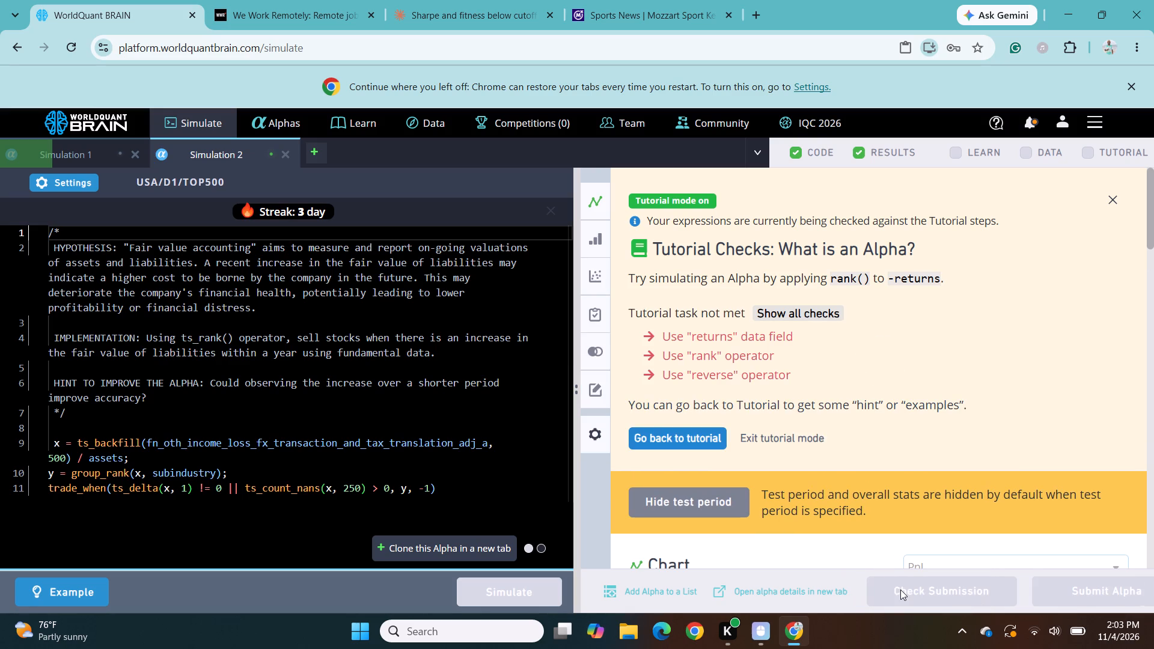
scroll(876, 475, down, 4)
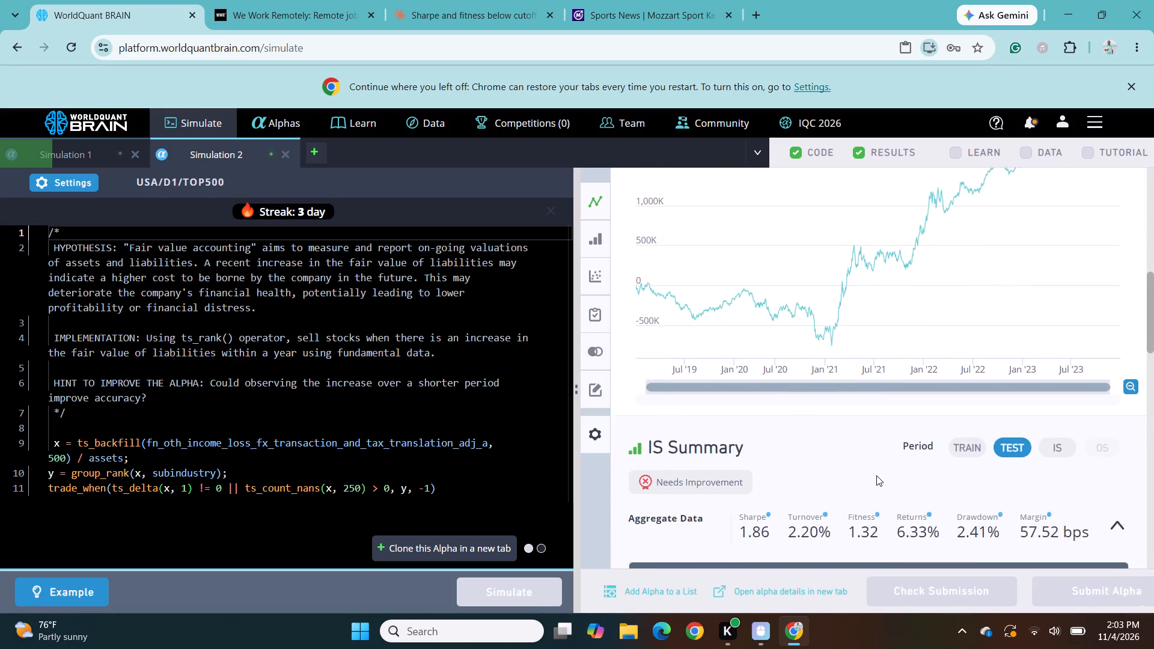
scroll(876, 475, down, 2)
click(876, 448)
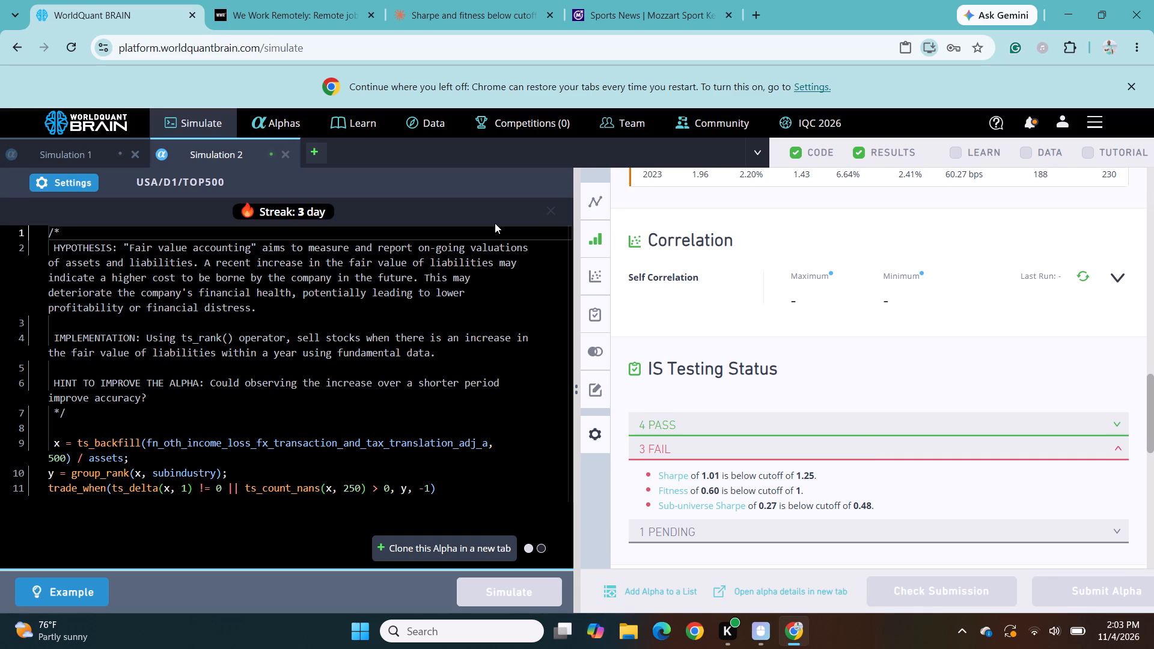
Set Simulation 2's decay to 1 and truncation to 0.02, apply the settings, and run the simulation again.
drag(365, 233, 241, 219)
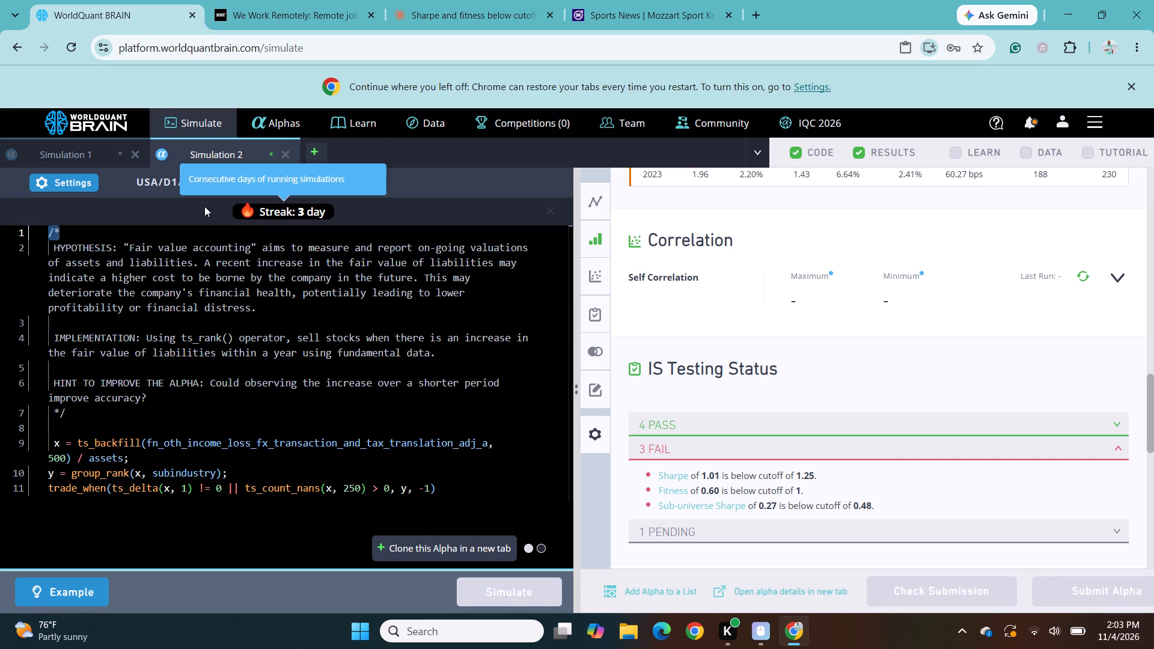
click(72, 182)
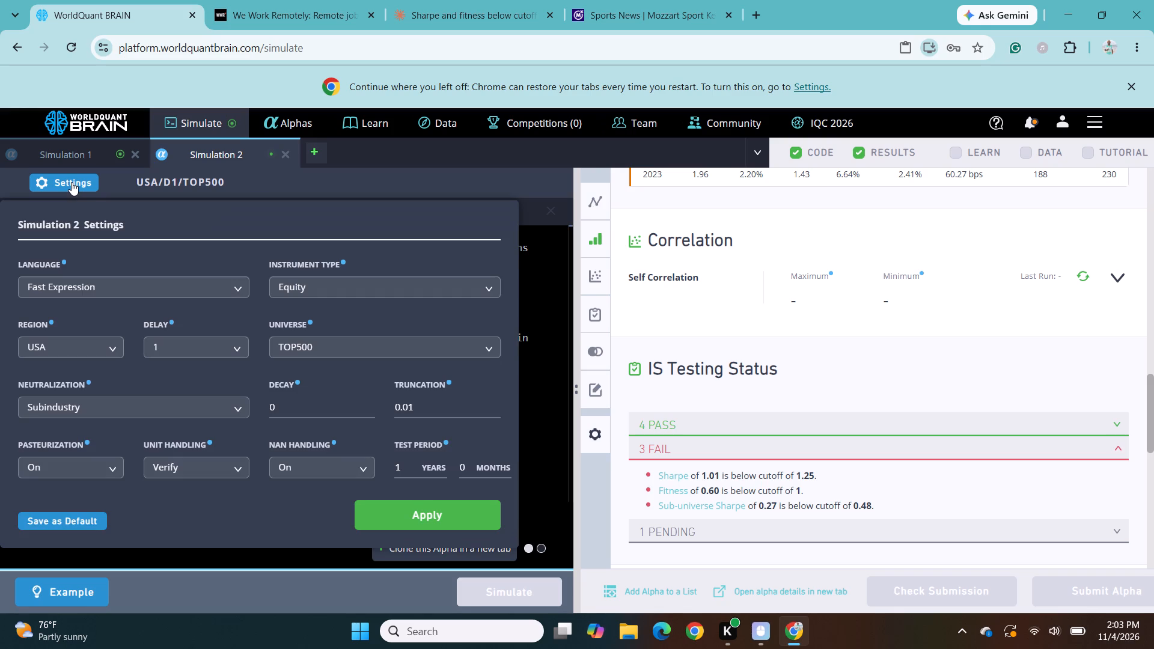
click(284, 404)
key(BackSpace)
key(1)
click(425, 404)
key(BackSpace)
key(2)
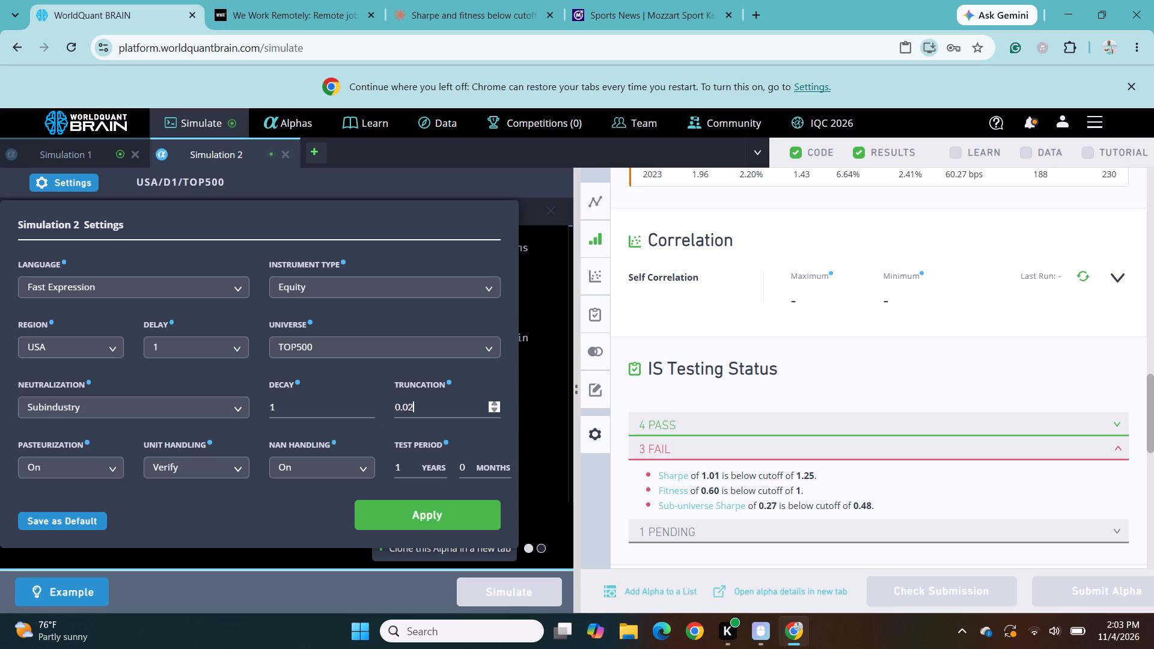
click(415, 510)
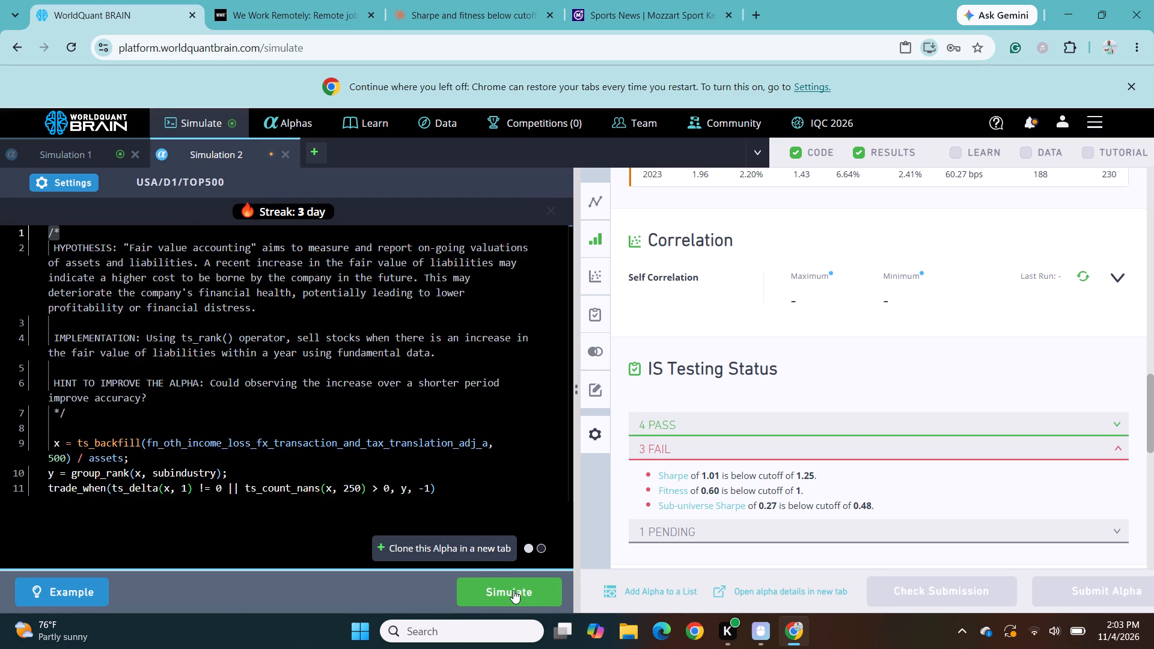
click(513, 590)
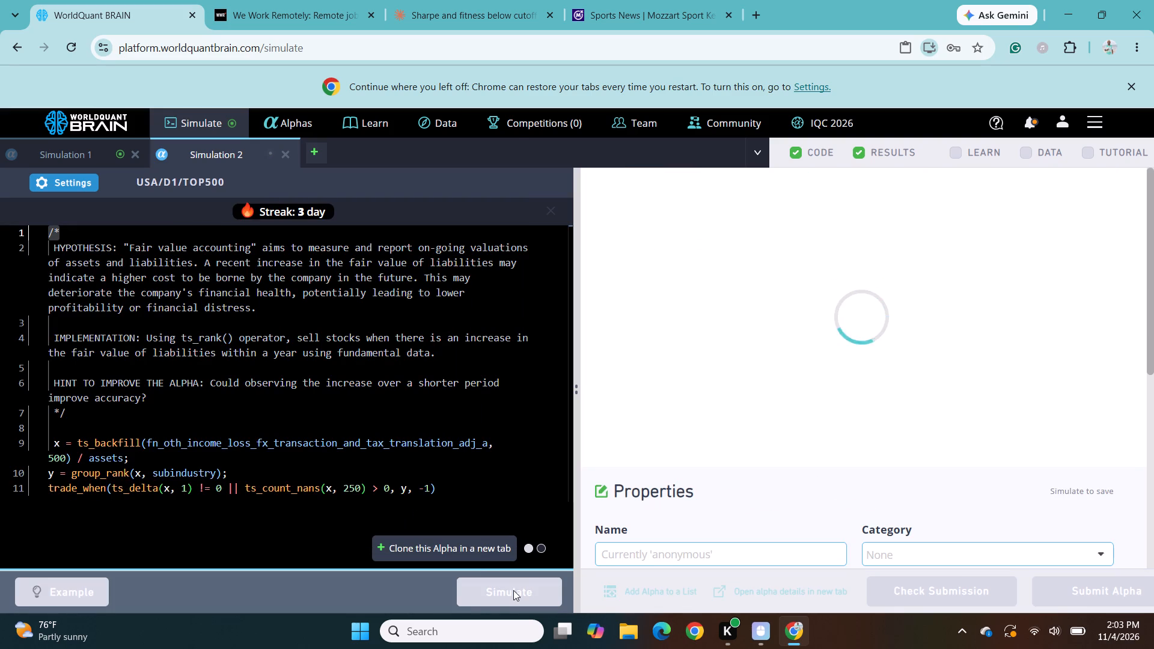
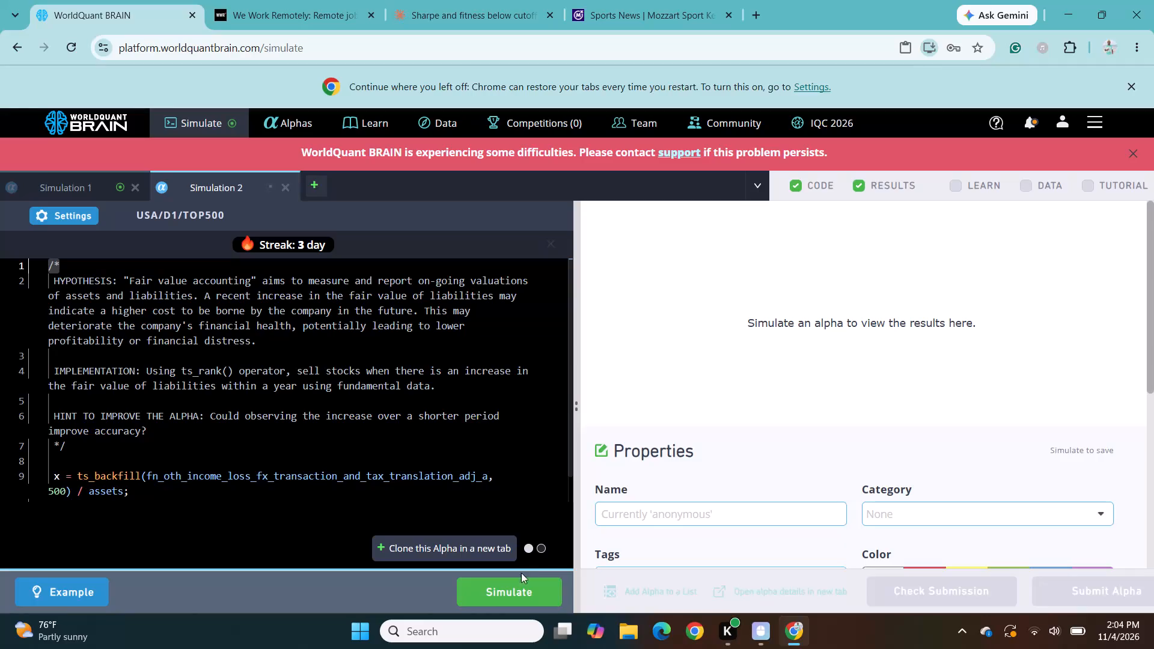
Retry running Simulation 2 and dismiss the service difficulties banner.
click(518, 584)
click(1134, 151)
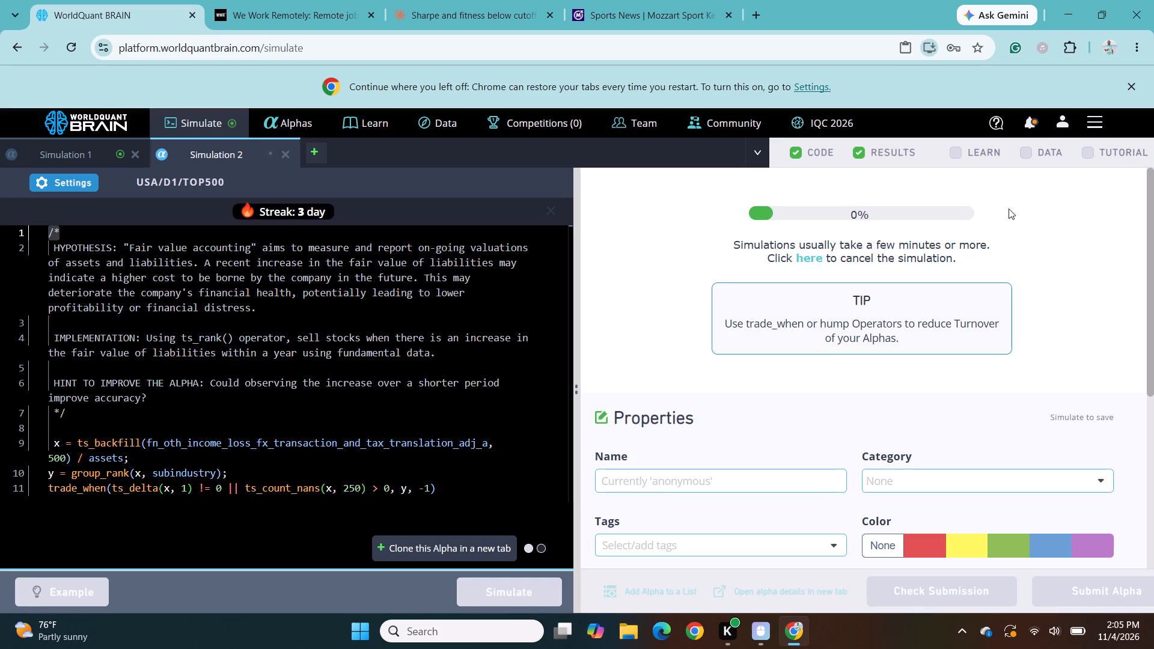
Check the computer's Wi-Fi connection and browse the list of available networks.
click(956, 639)
click(1033, 635)
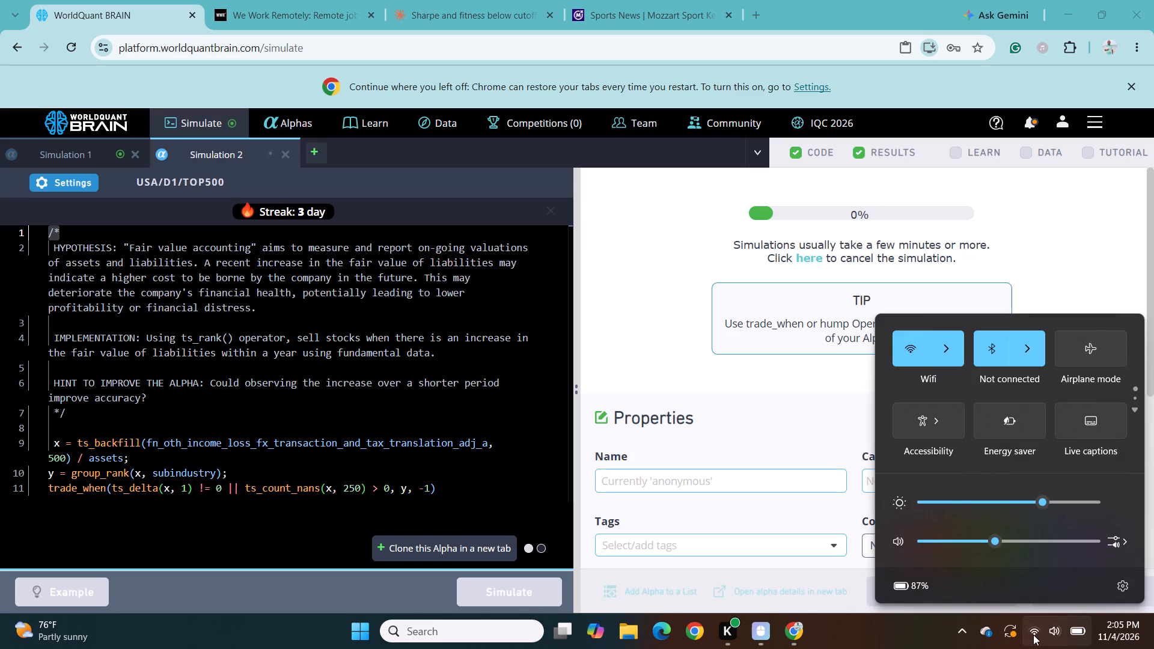
click(946, 351)
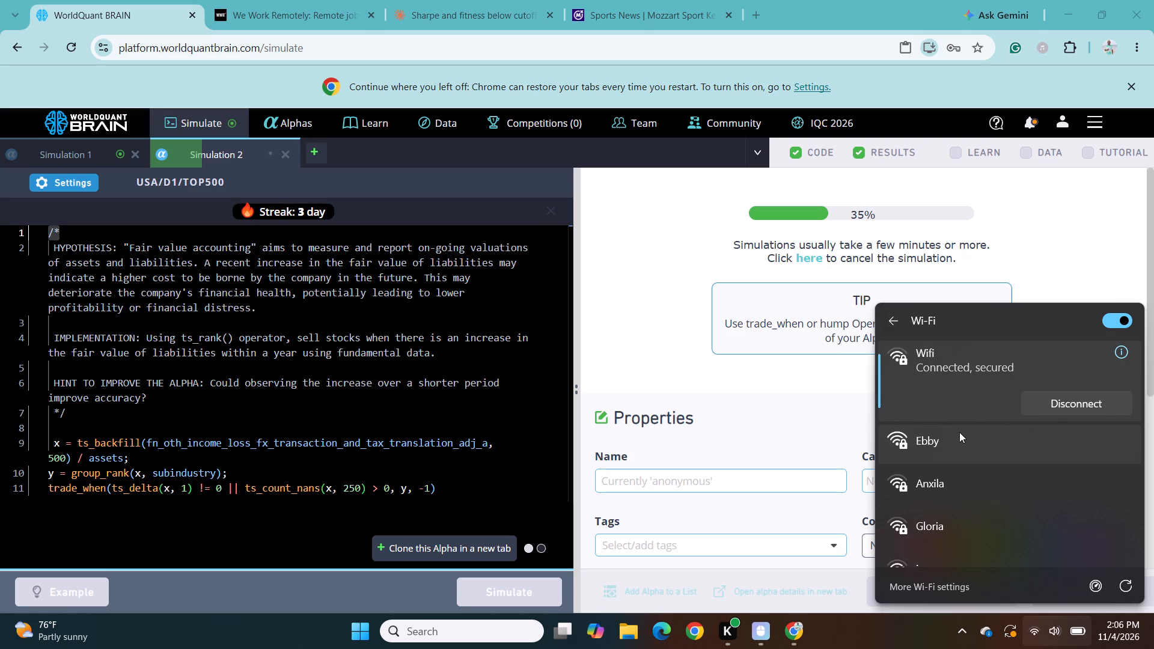
scroll(433, 358, down, 3)
scroll(433, 358, up, 3)
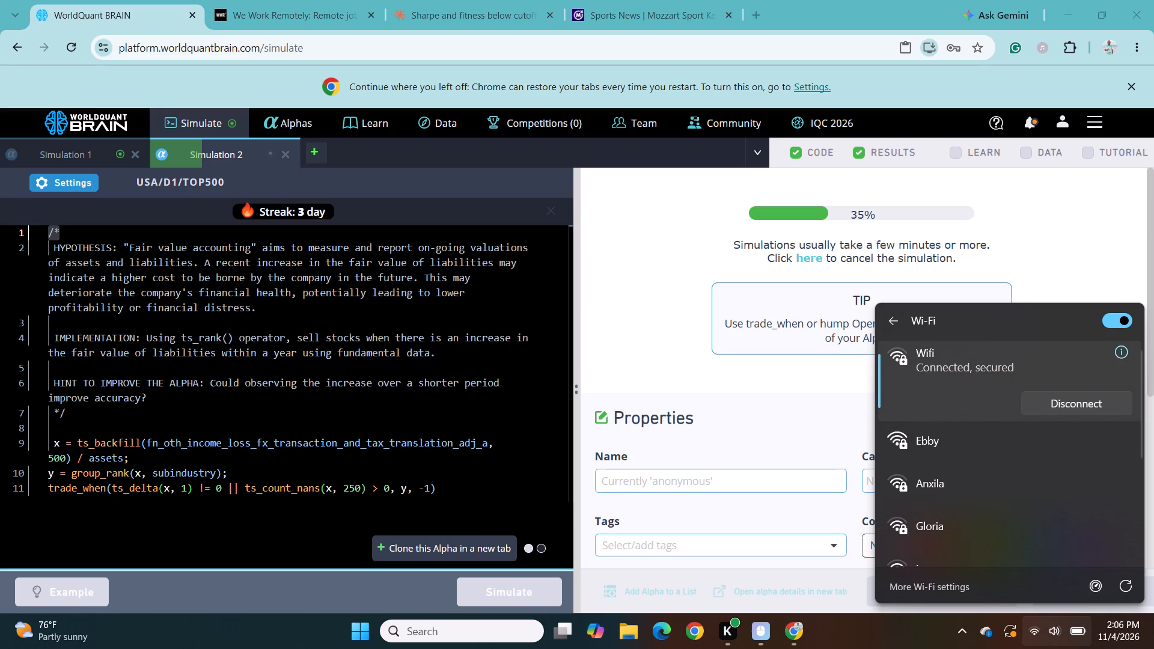
Switch to Simulation 1, dismiss the service difficulties banner, and show its test period results.
click(95, 142)
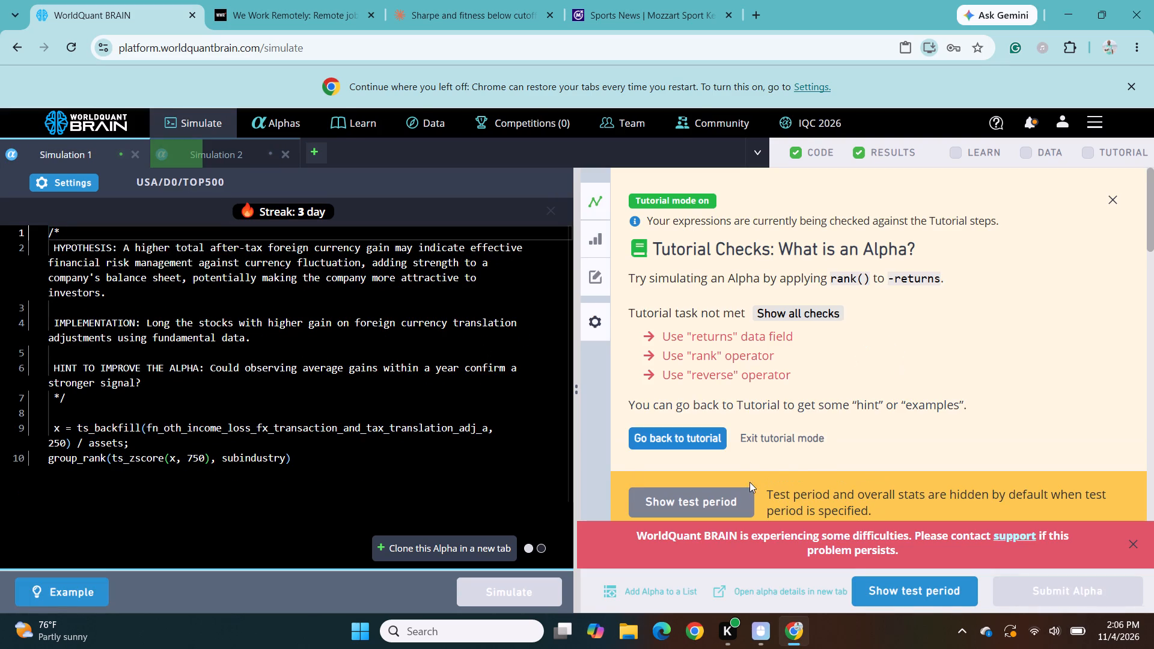
click(1135, 540)
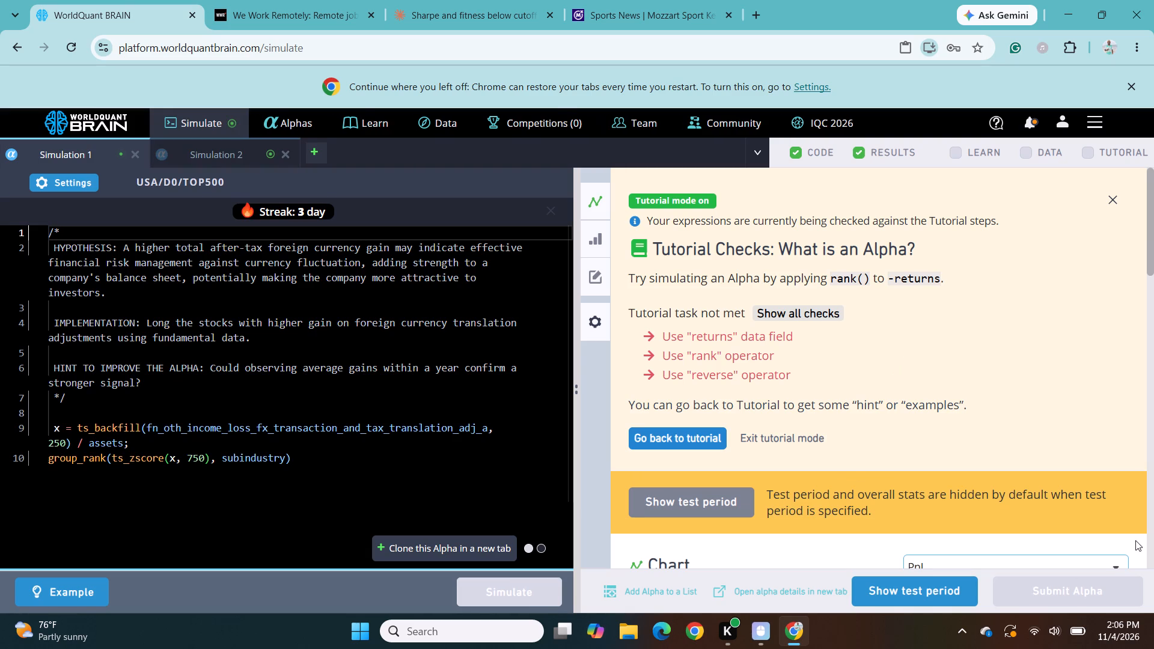
click(919, 594)
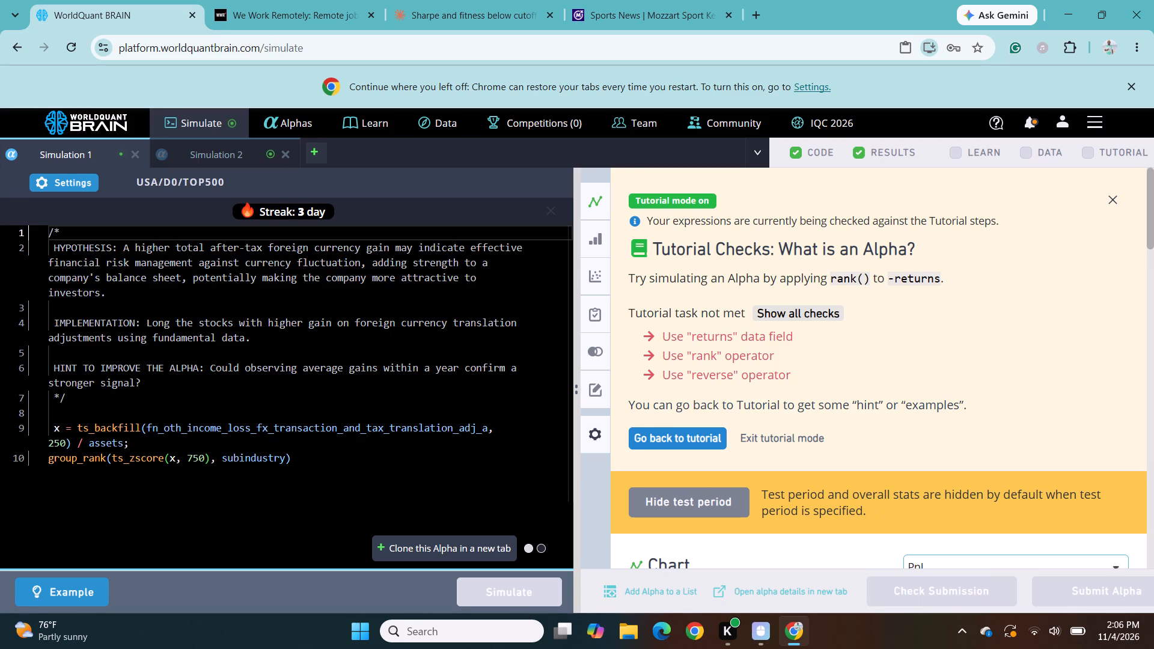
Review Simulation 1's results and expand the failed checks under IS Testing Status.
scroll(874, 491, down, 2)
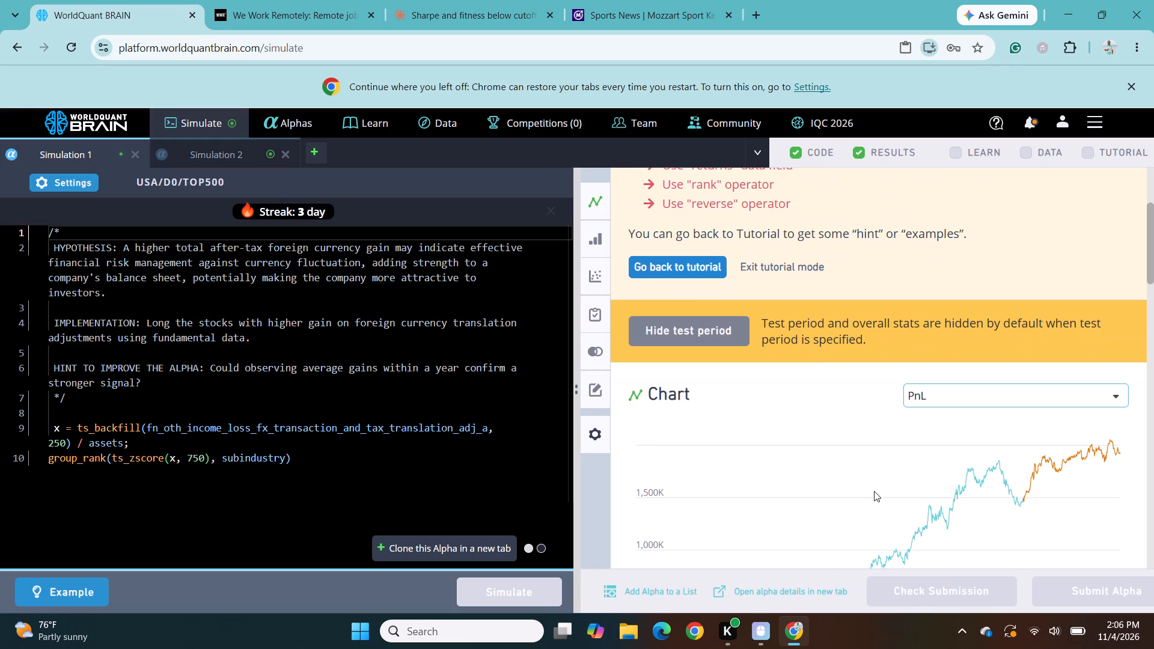
scroll(874, 491, down, 1)
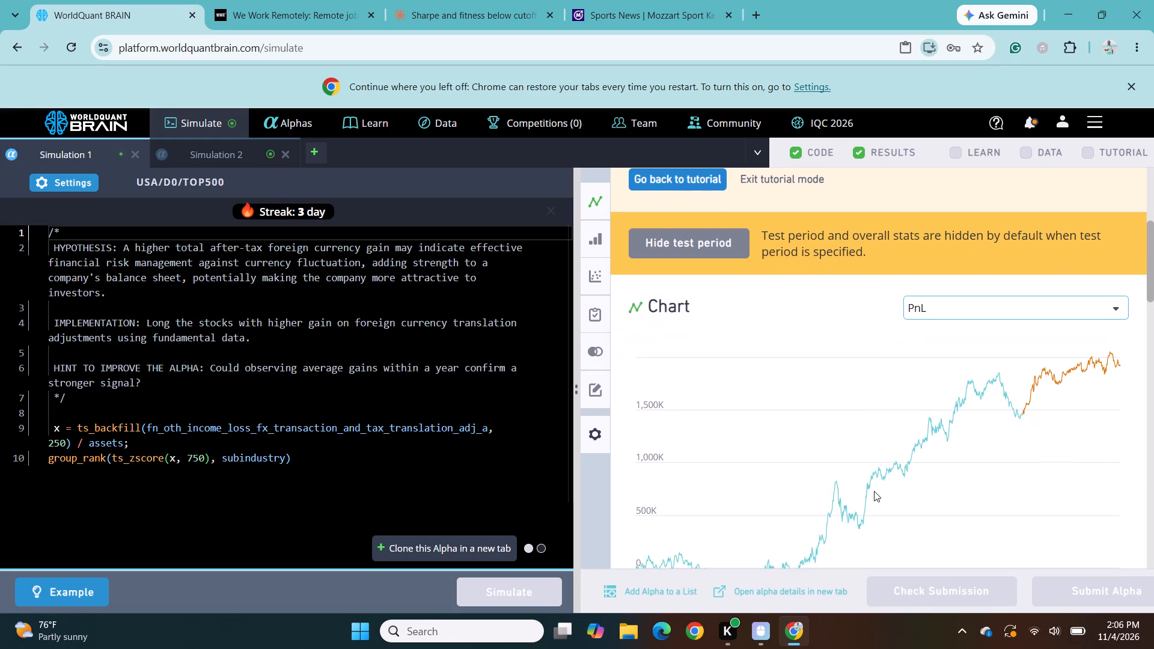
scroll(874, 491, down, 4)
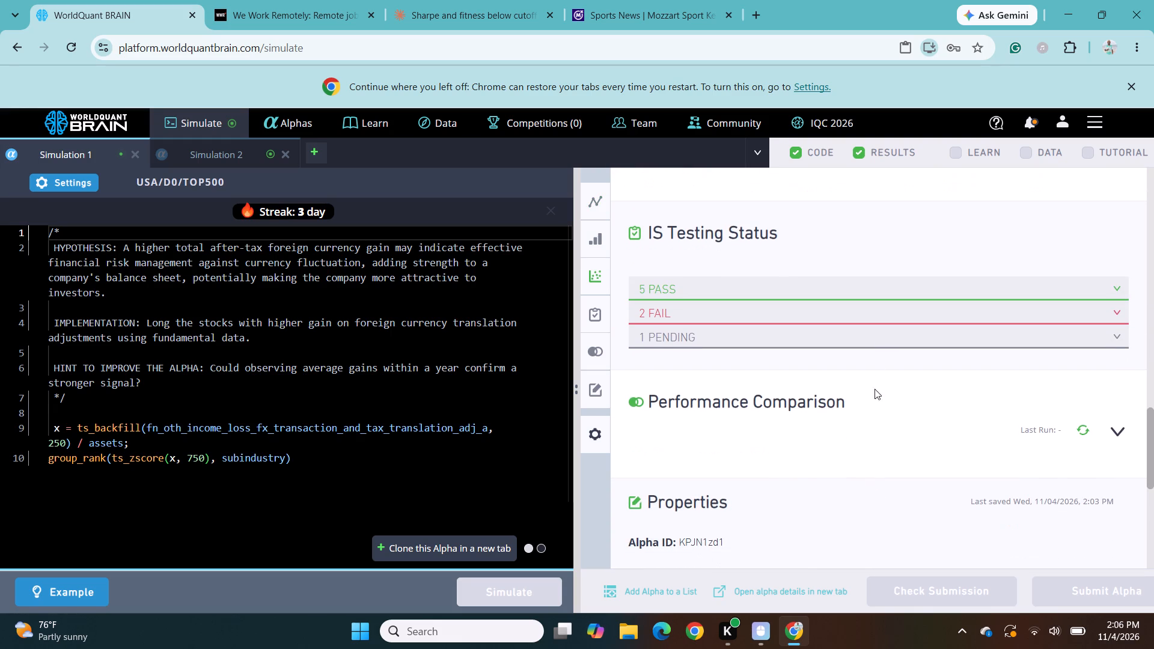
click(924, 311)
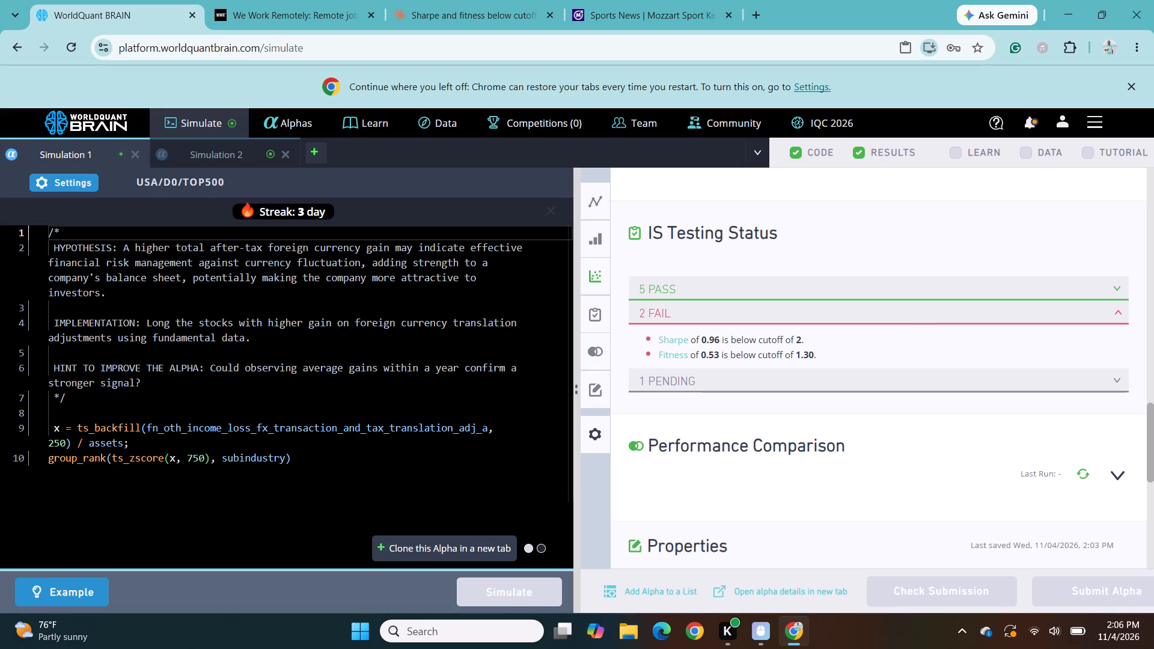
Set Simulation 1's neutralization to None, apply the settings, and run the simulation again.
click(63, 178)
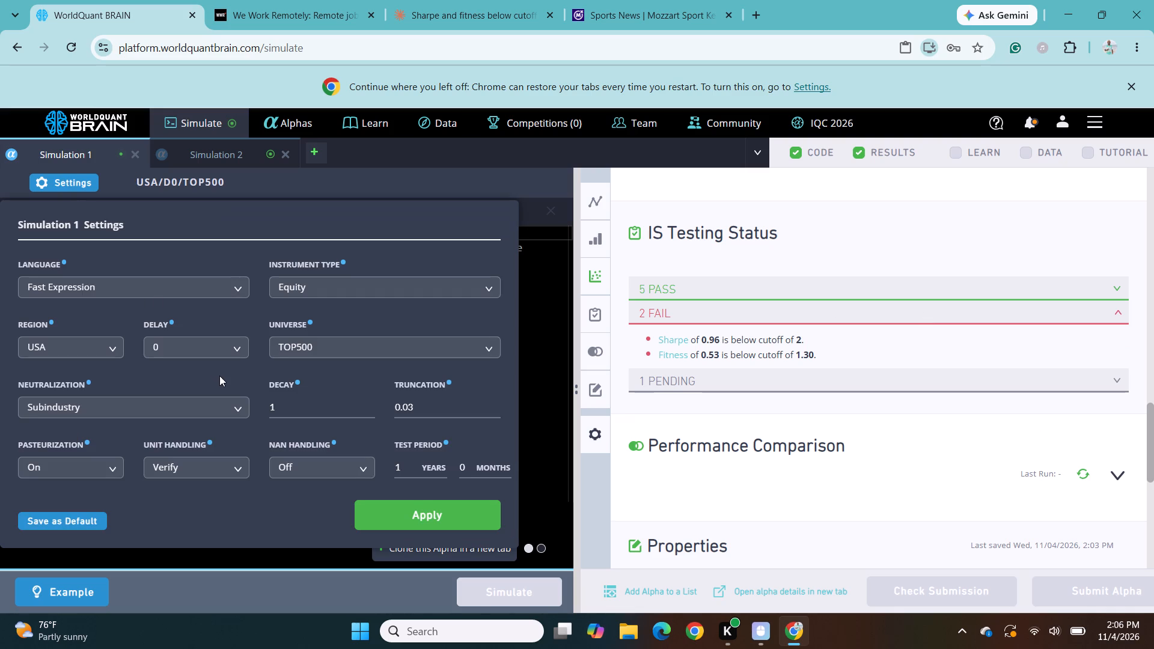
click(239, 404)
click(156, 432)
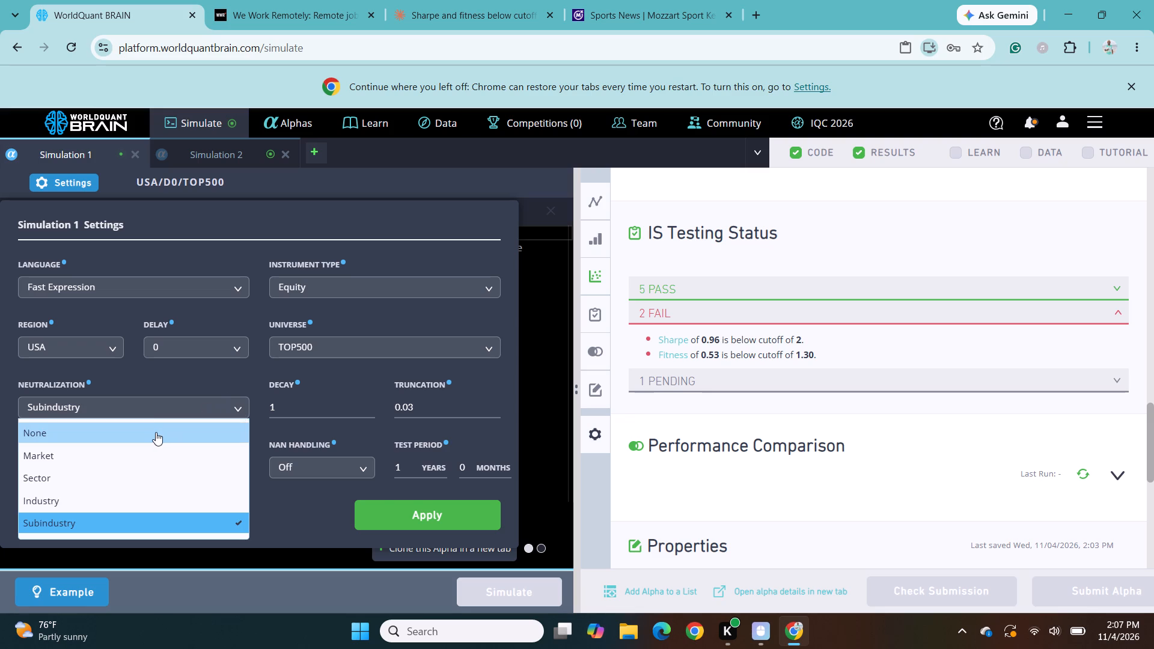
click(408, 513)
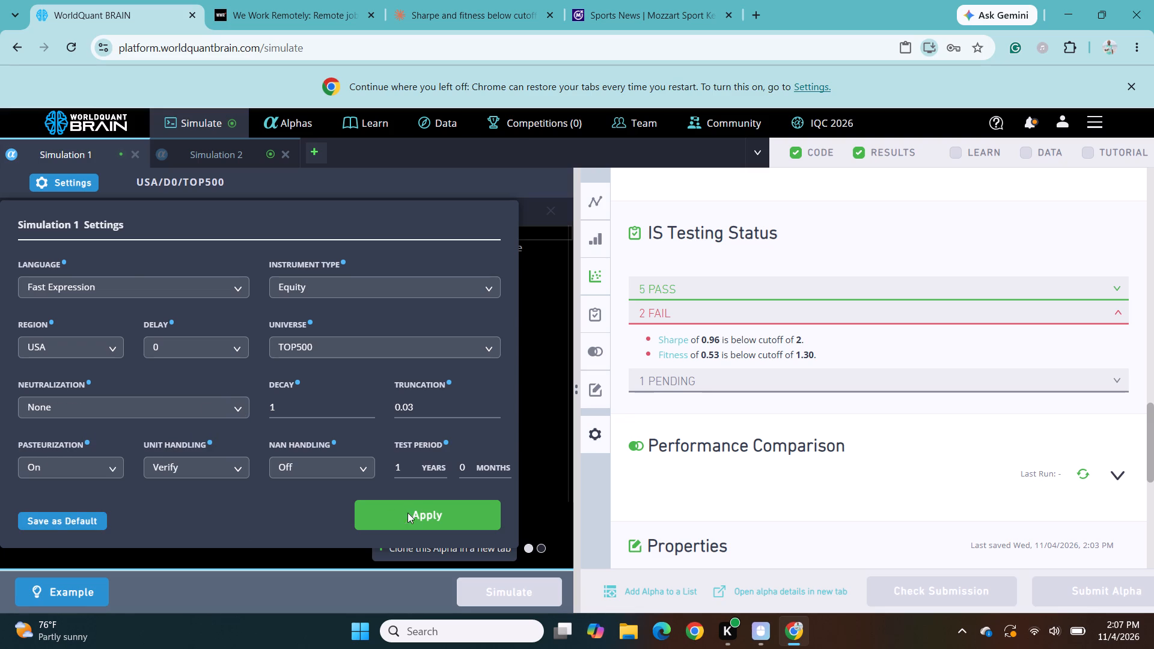
click(507, 598)
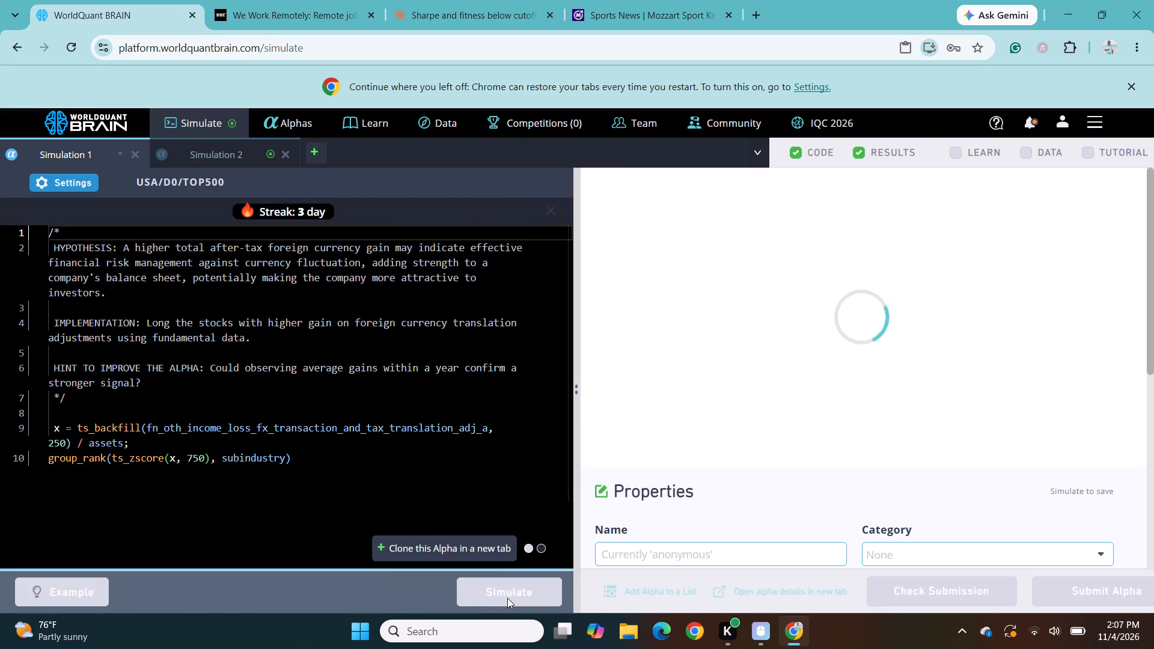
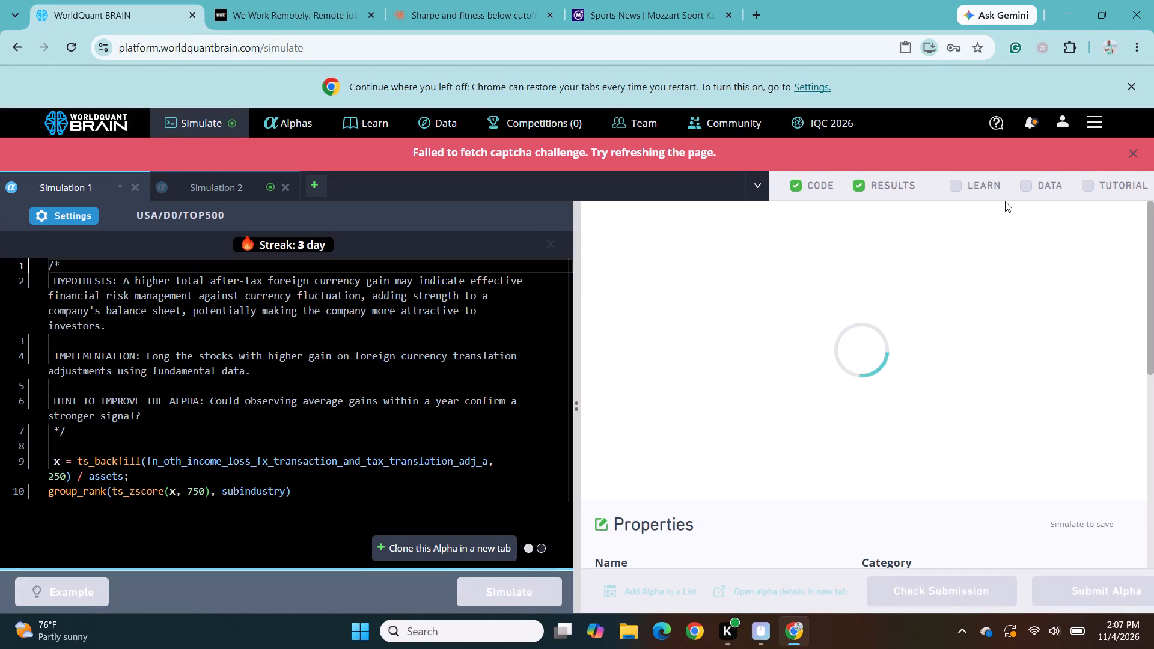
Dismiss the captcha error banner above the simulation workspace.
click(1131, 152)
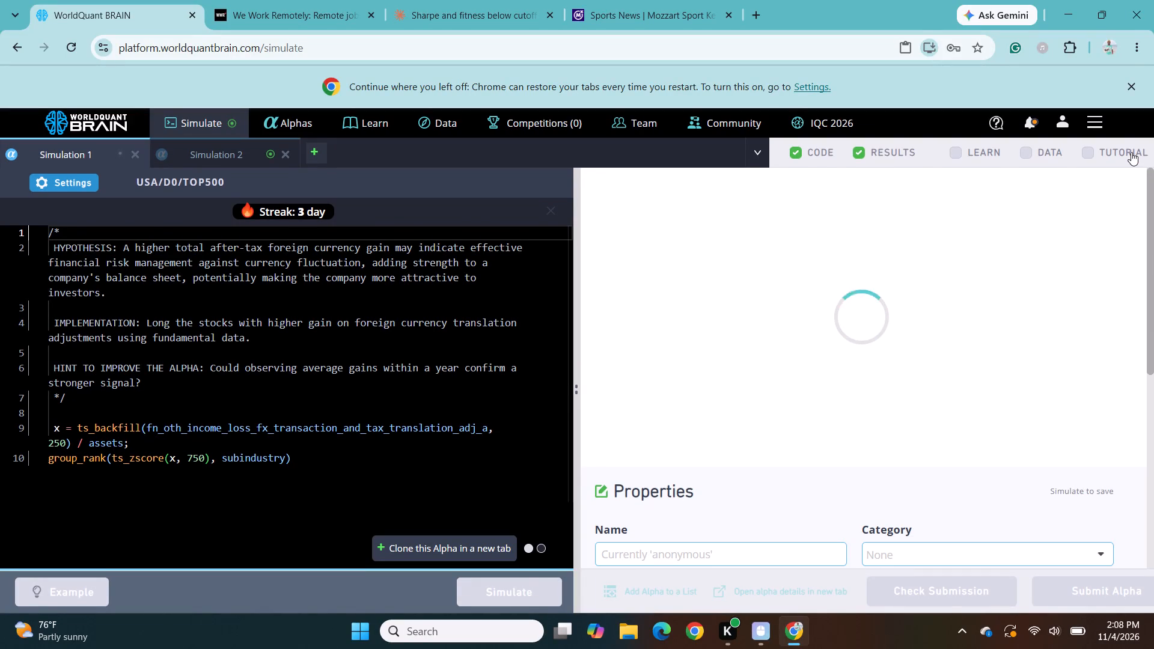
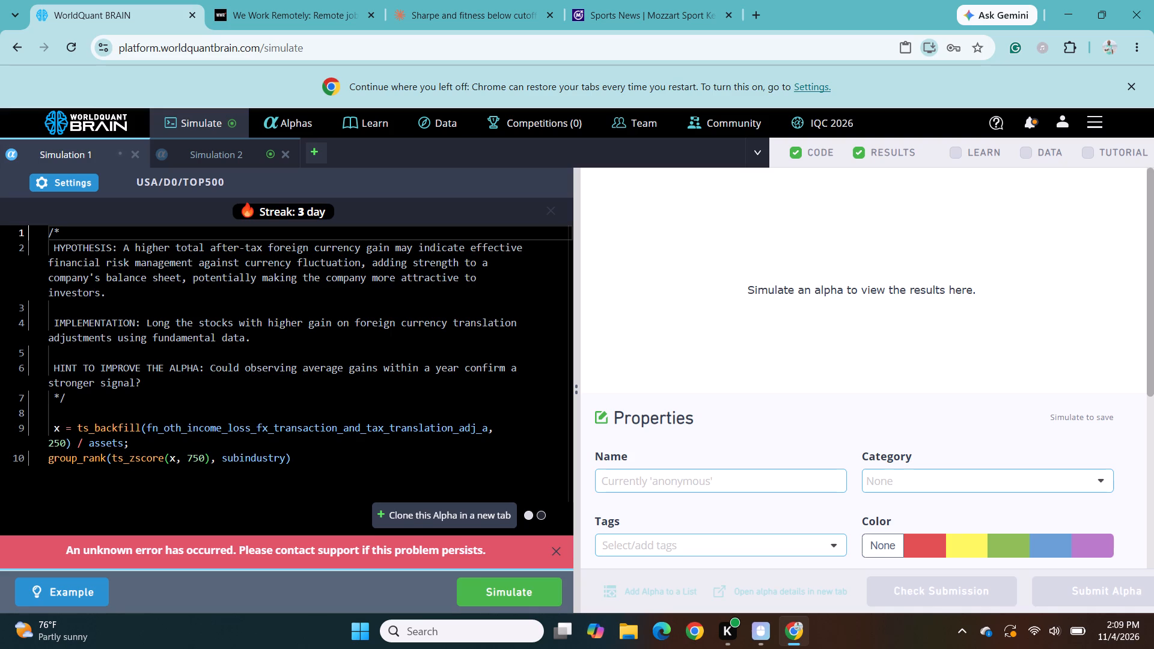
Try again to simulate the foreign currency translation gain alpha in Simulation 1 with the USA/D0/TOP500 settings.
click(500, 582)
Open the list of unsubmitted alphas.
click(295, 123)
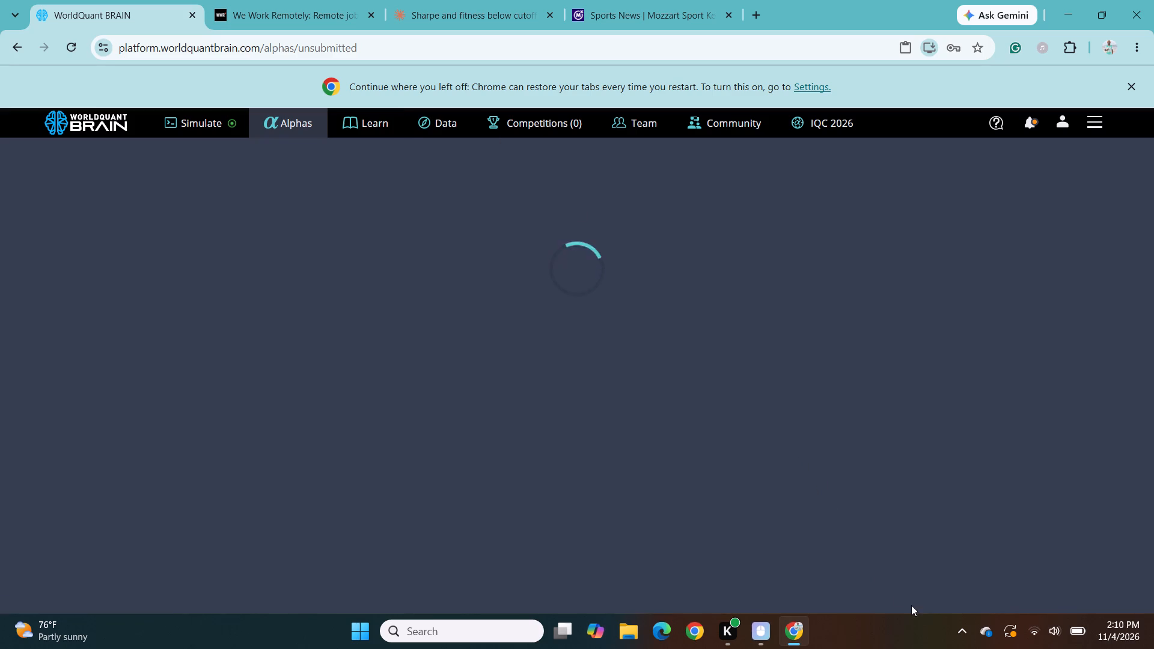
Check the computer's Wi-Fi connection status and the available networks, then return to the alphas page.
click(1030, 631)
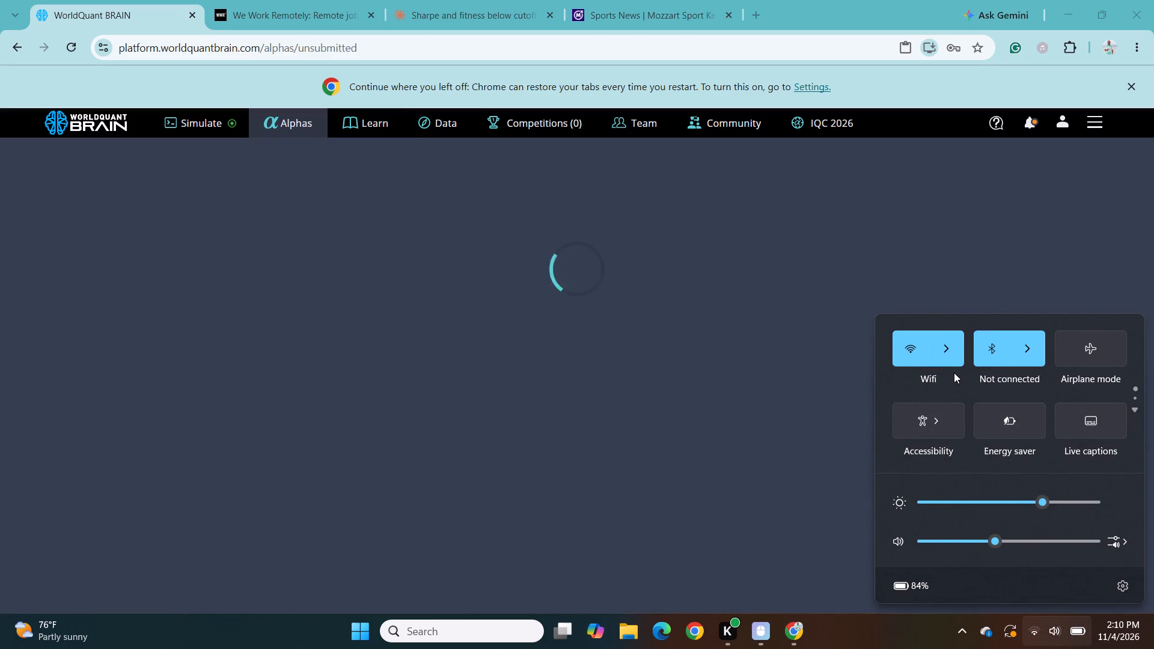
click(944, 355)
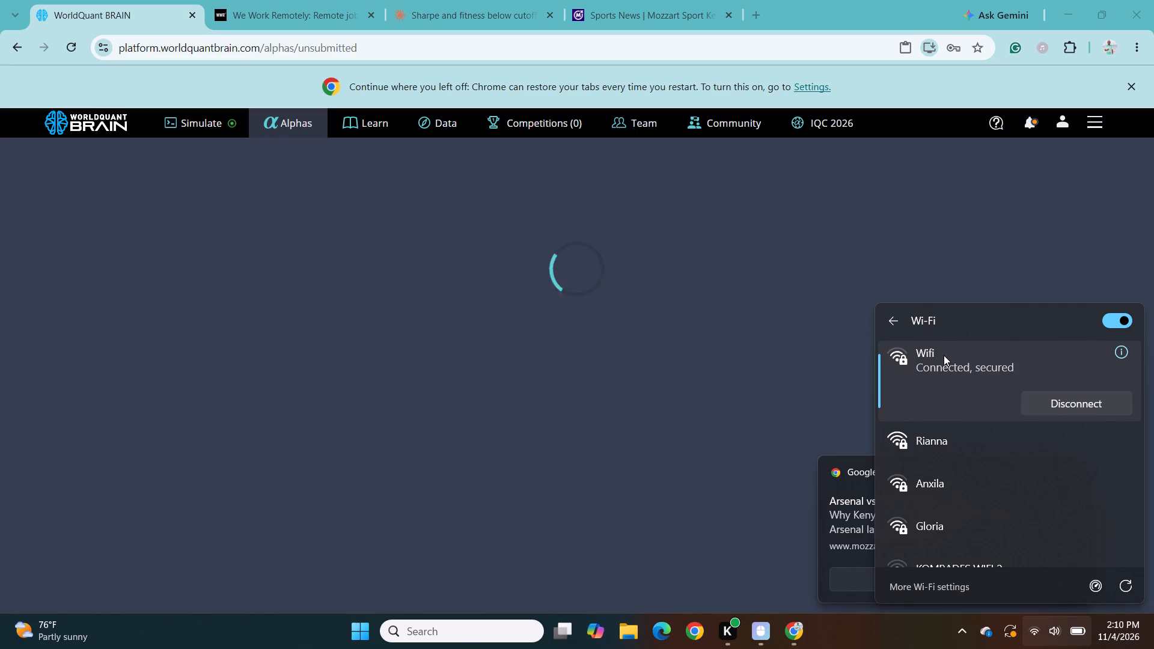
click(769, 349)
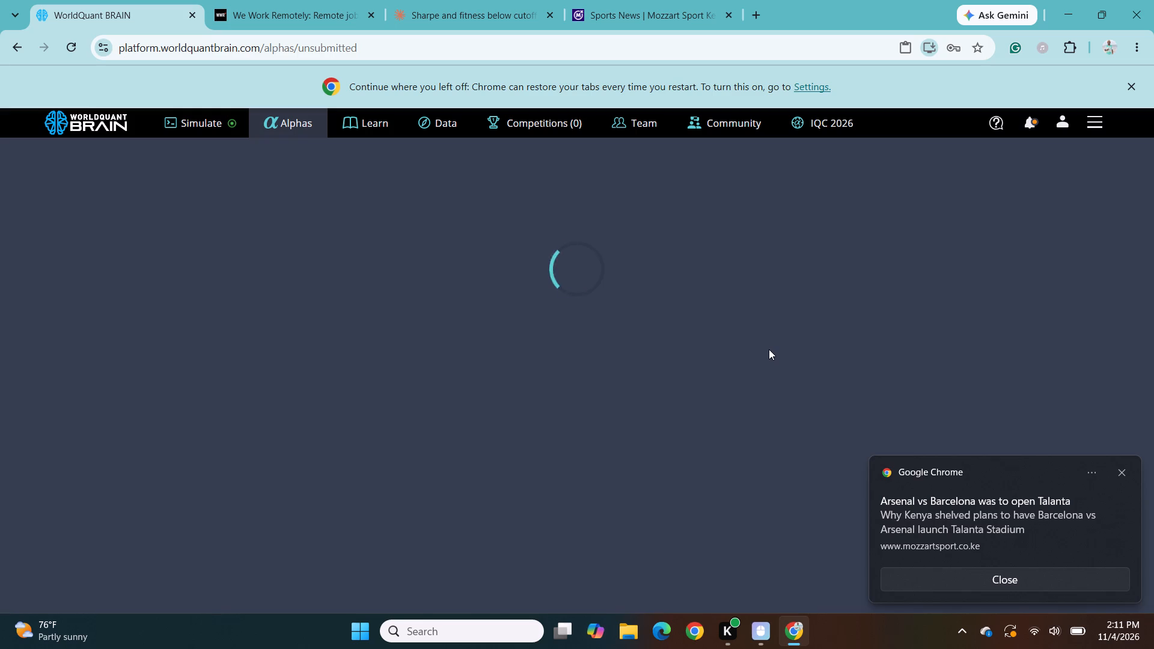
Dismiss the sports news notification about the Talanta Stadium opening.
click(1123, 471)
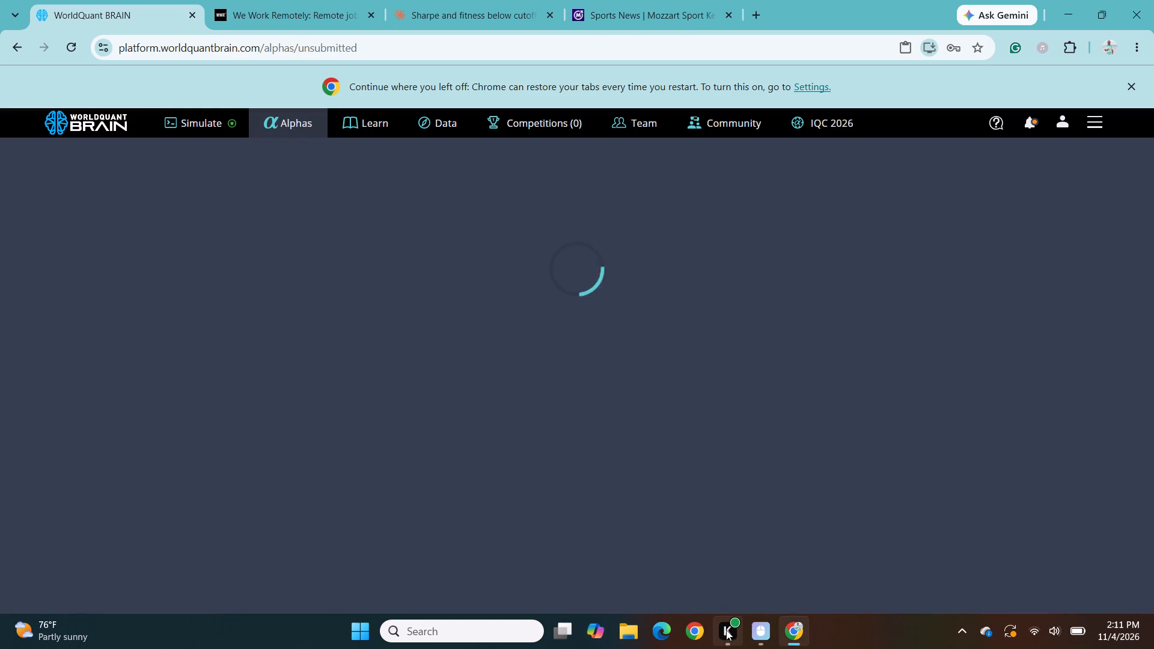
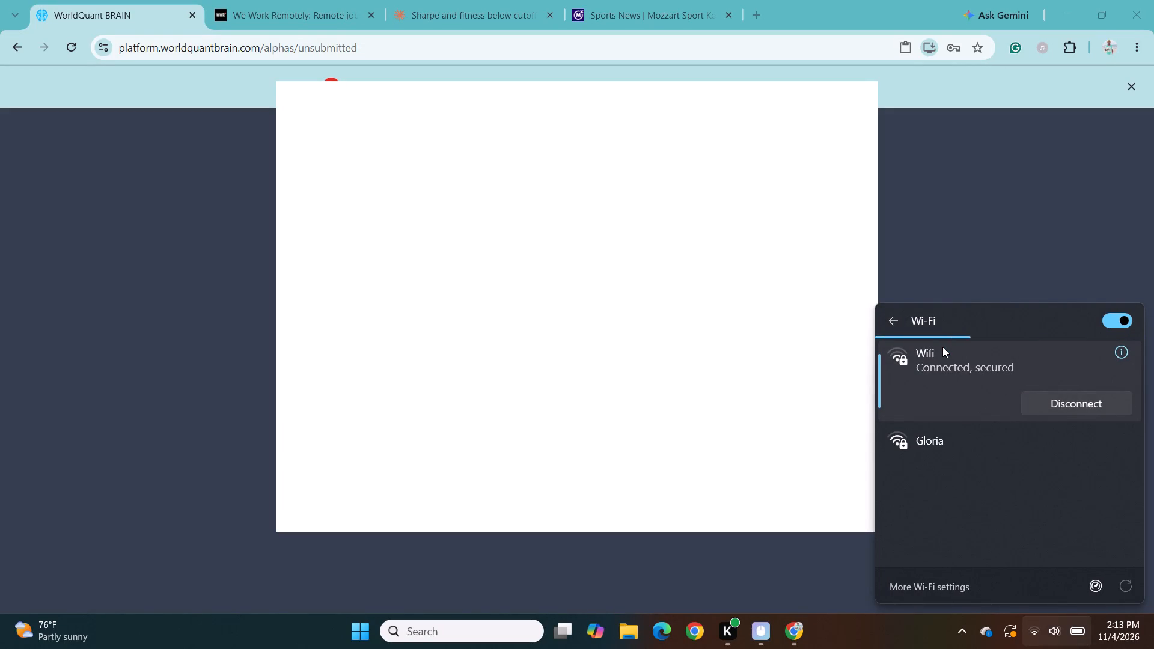
Disconnect the computer from the wireless network named Wifi and reconnect to it, retrying if necessary.
click(941, 276)
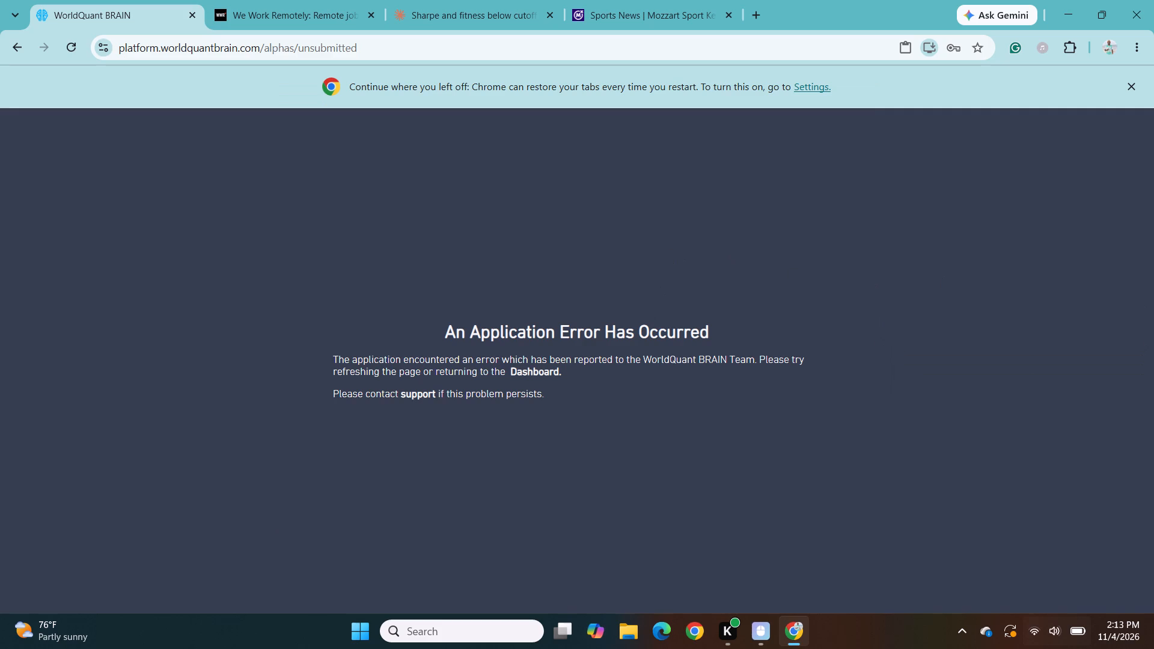
click(1039, 642)
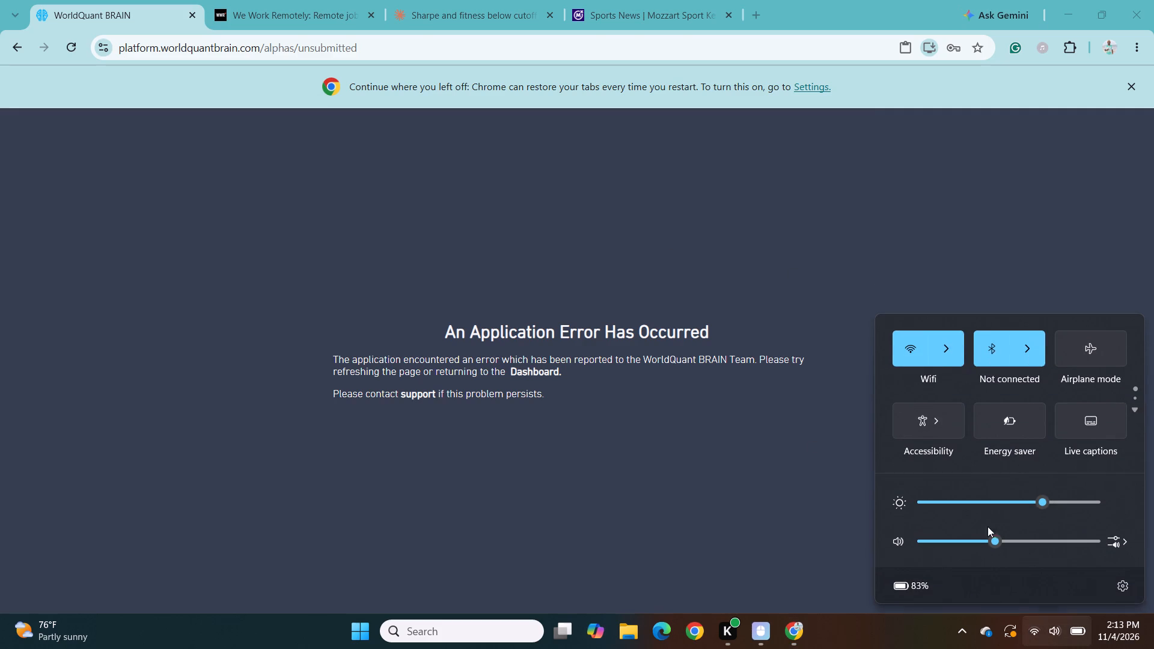
click(939, 351)
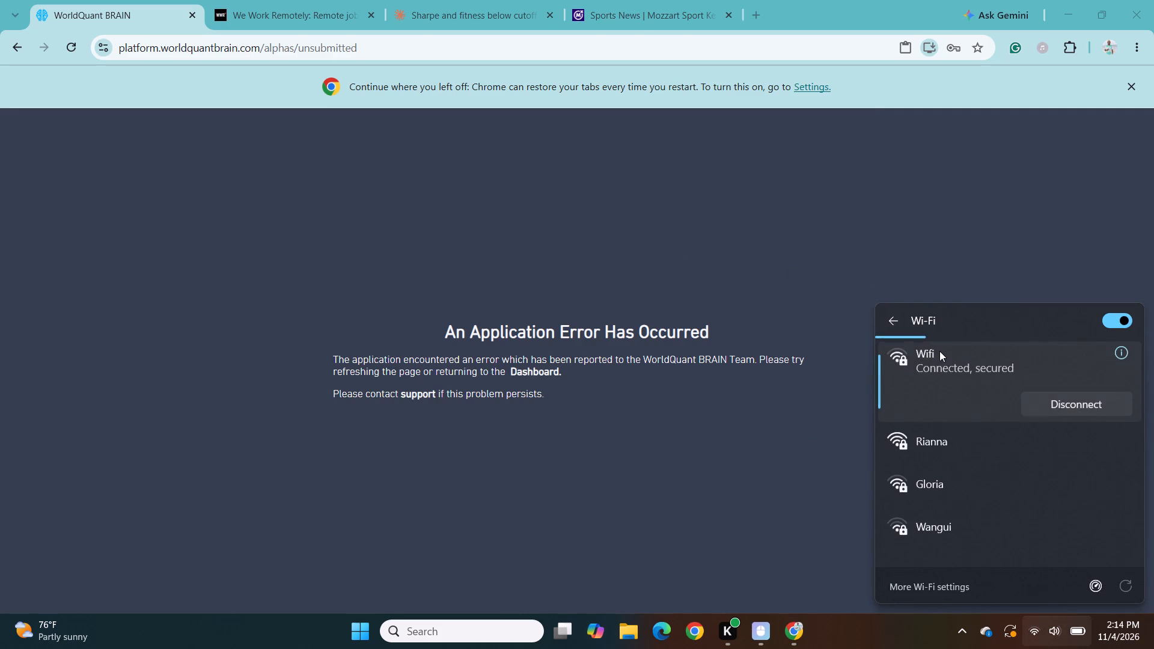
click(1065, 398)
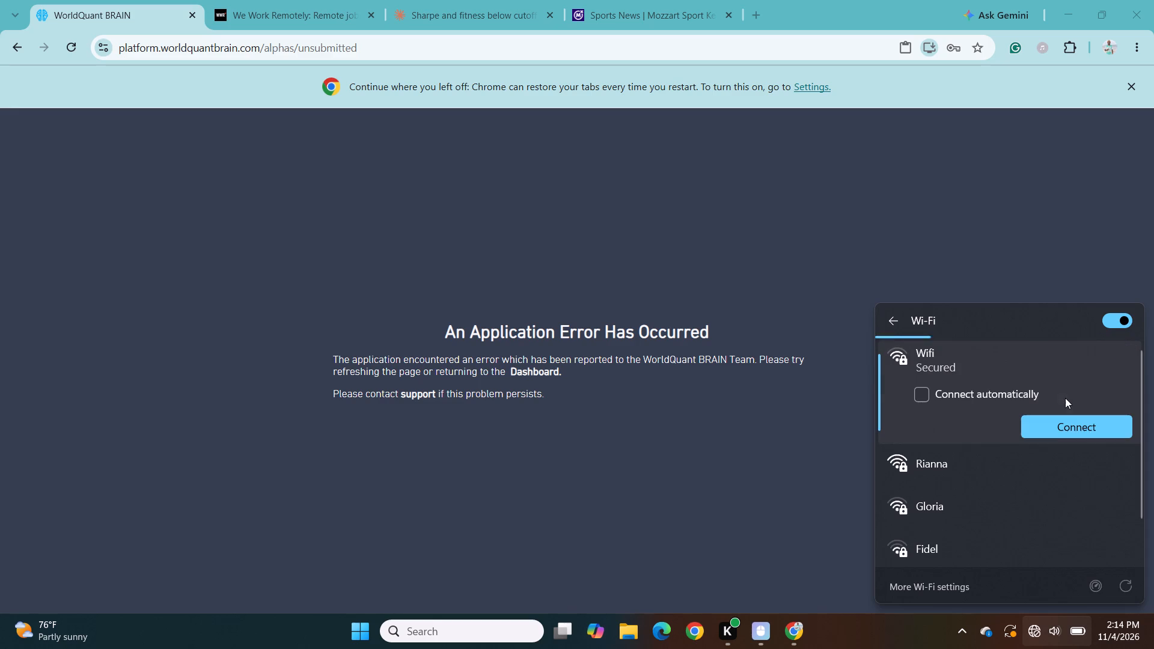
click(1070, 429)
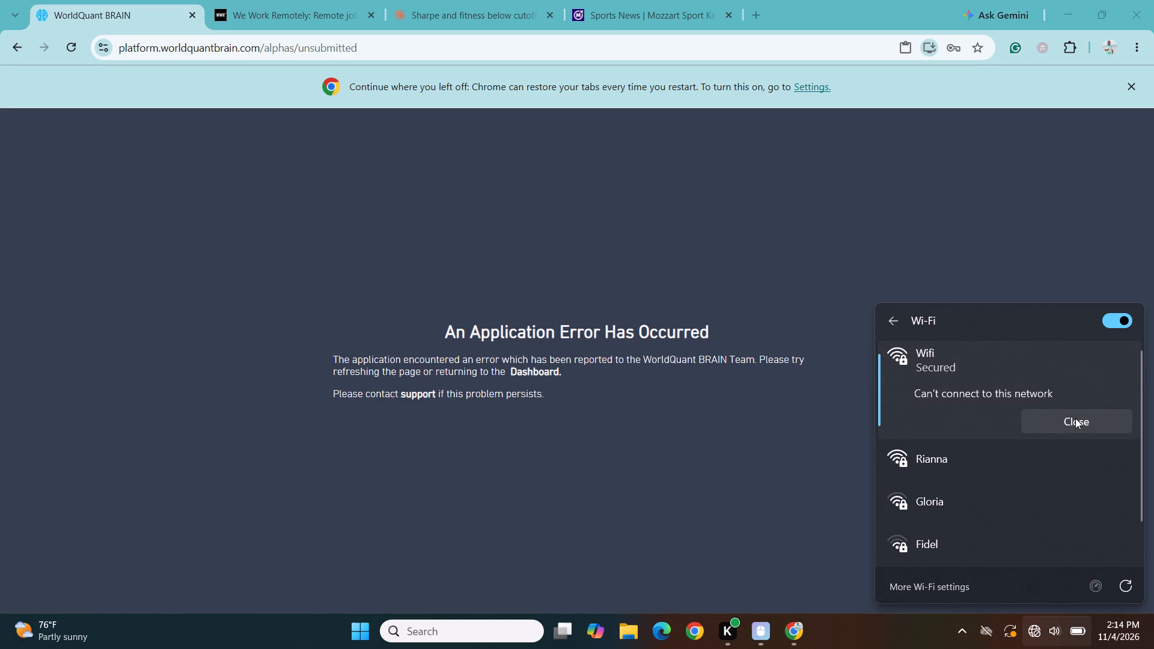
click(1075, 418)
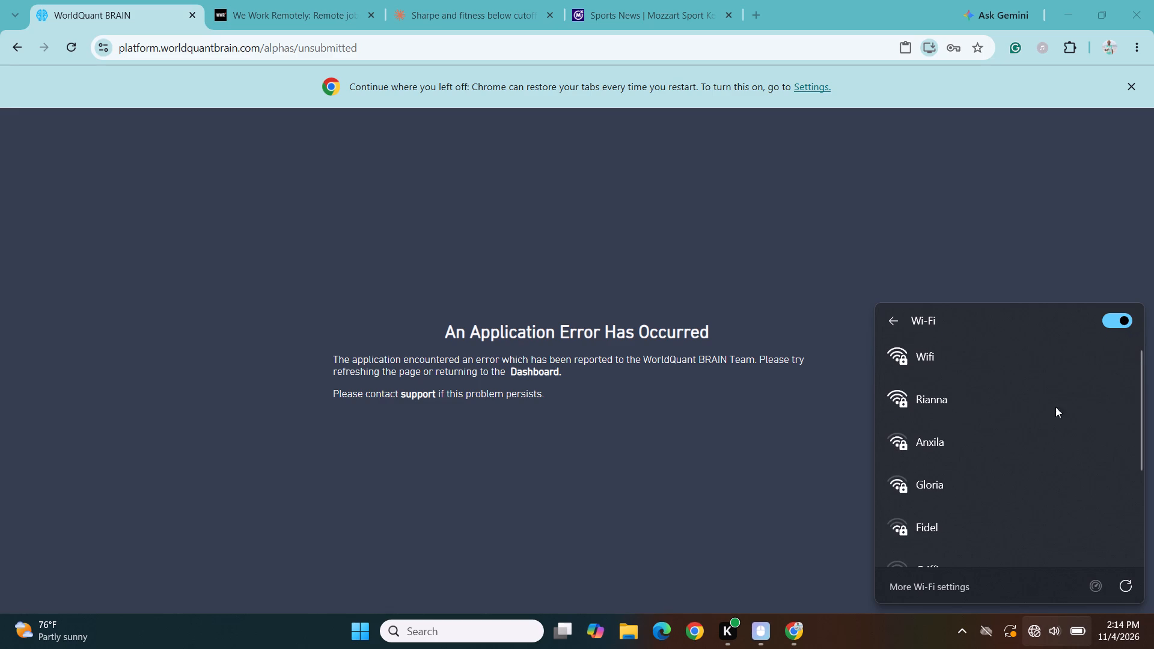
click(1028, 374)
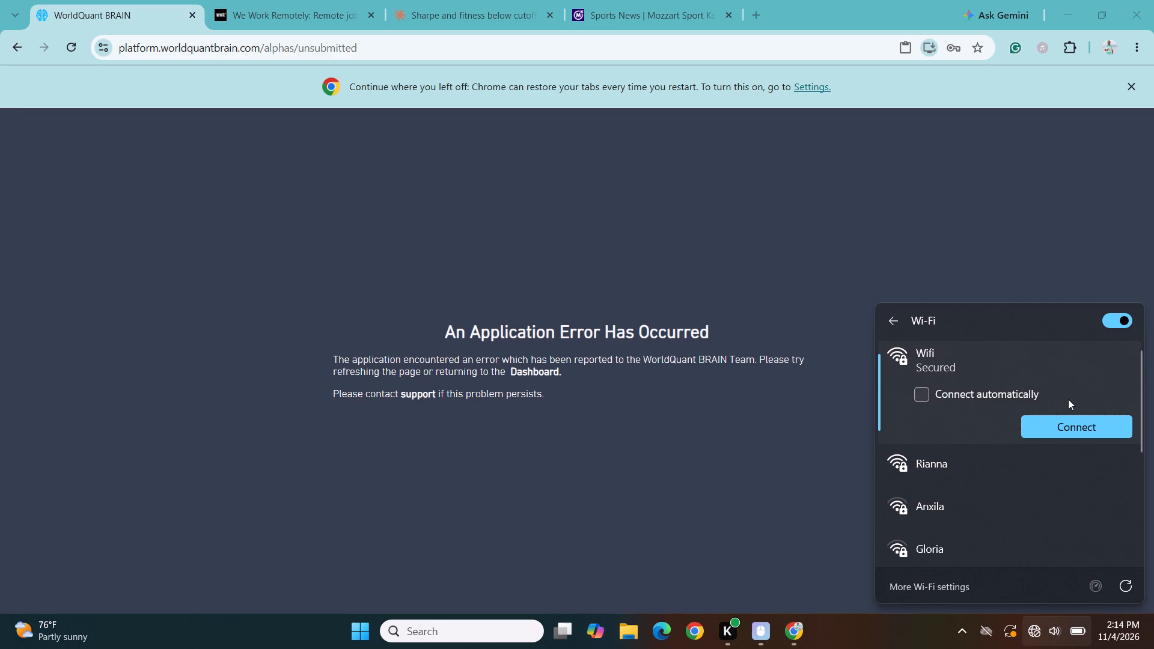
click(1074, 421)
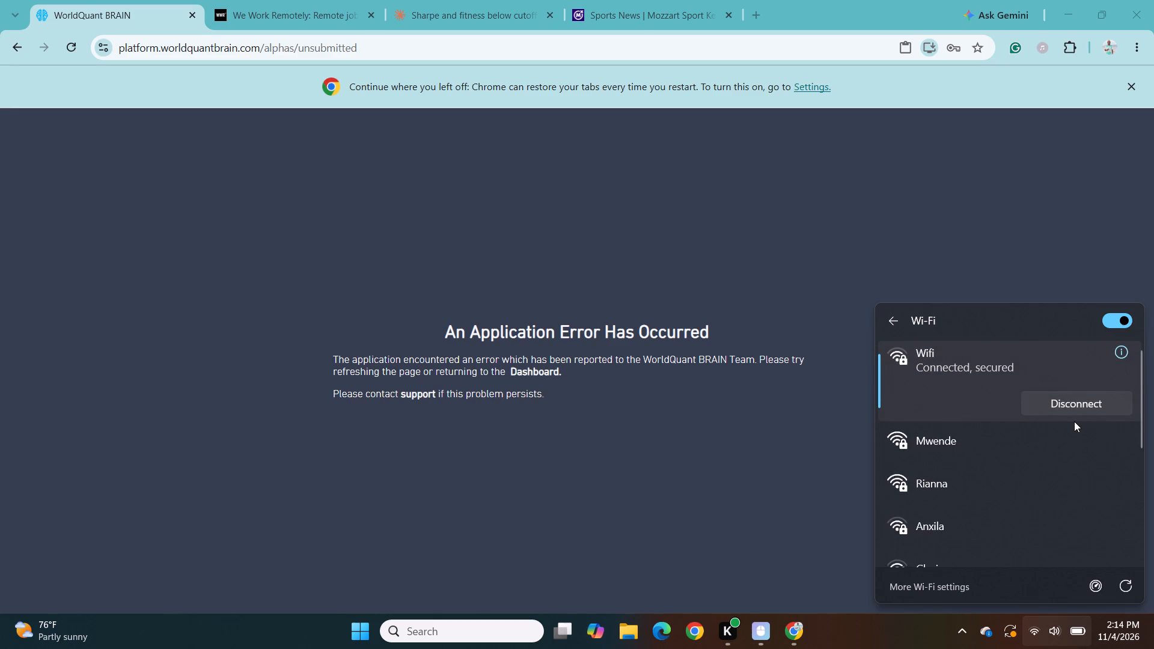
click(767, 454)
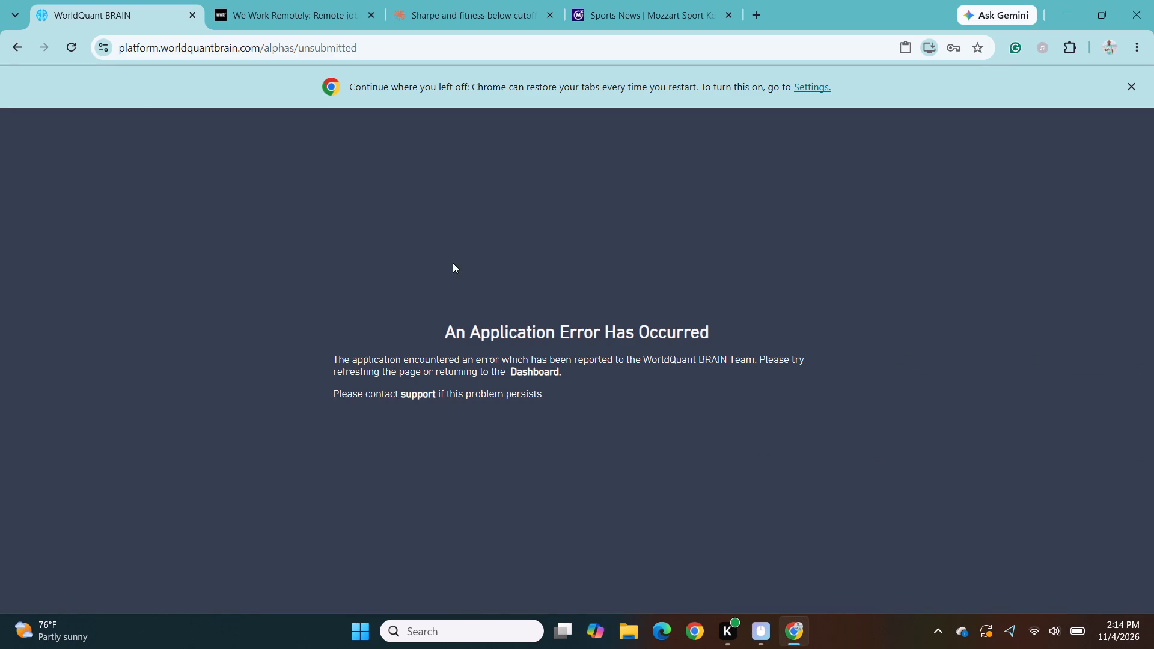
Reload the WorldQuant BRAIN unsubmitted alphas page in the browser.
click(65, 44)
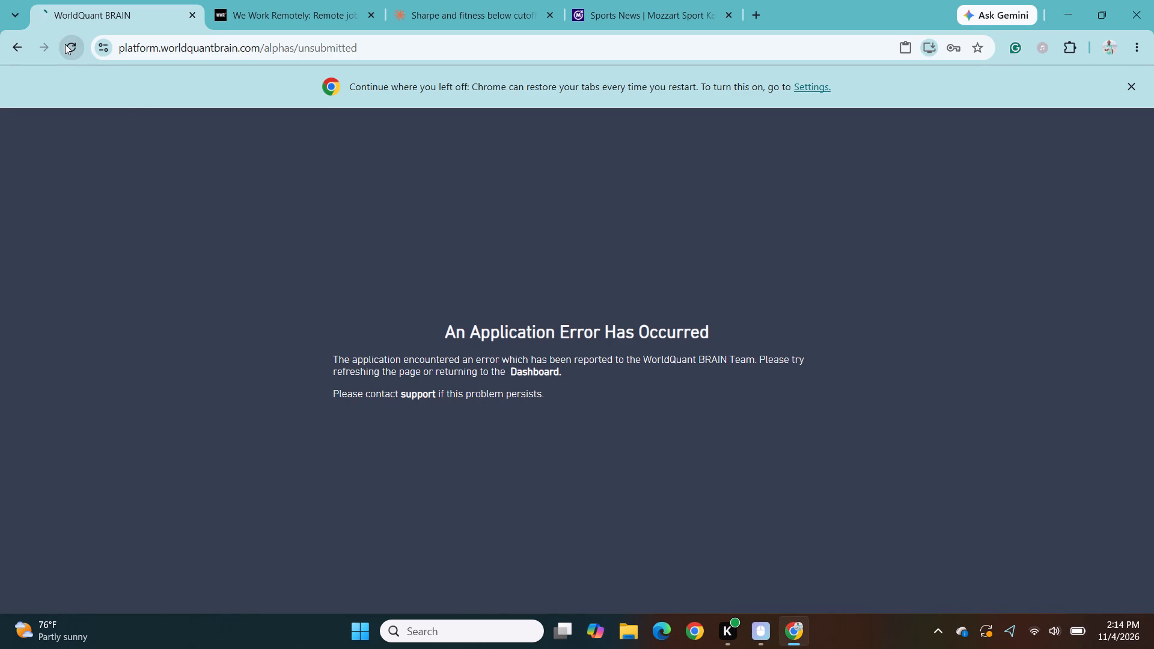